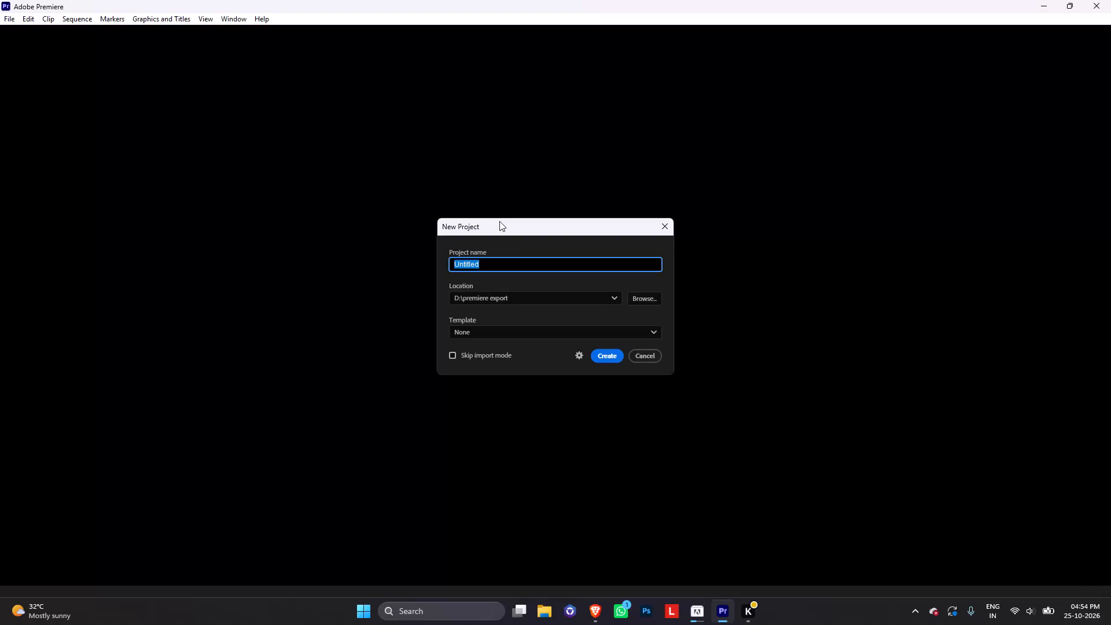
Create a new project named 44 vid in D:\premiere export and skip the initial media import.
key(BackSpace)
text(44 vid)
key(Return)
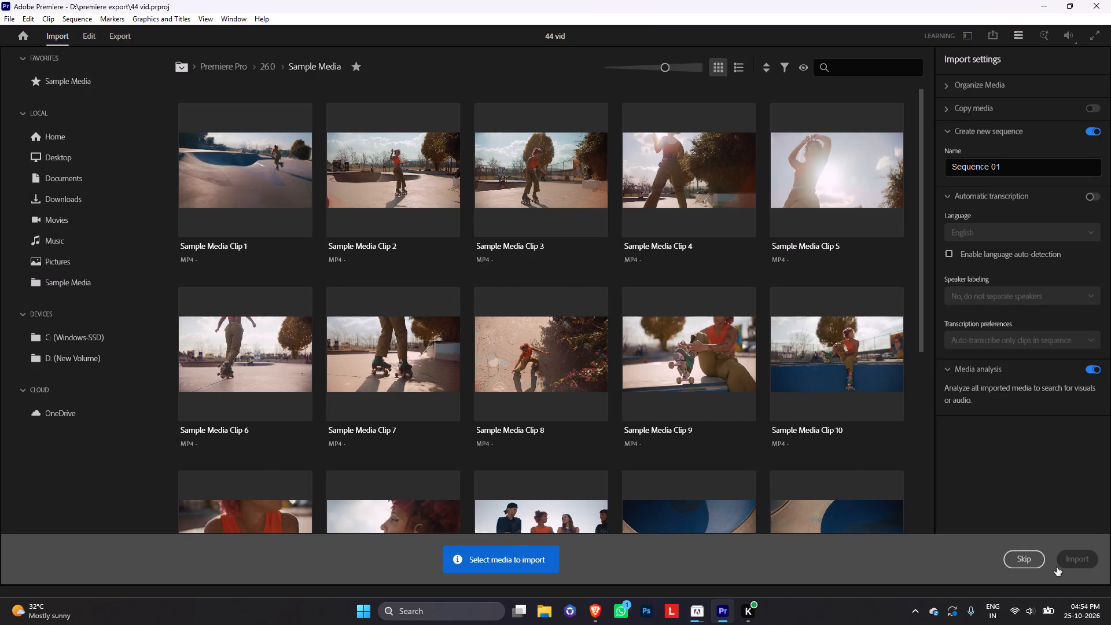
click(1041, 558)
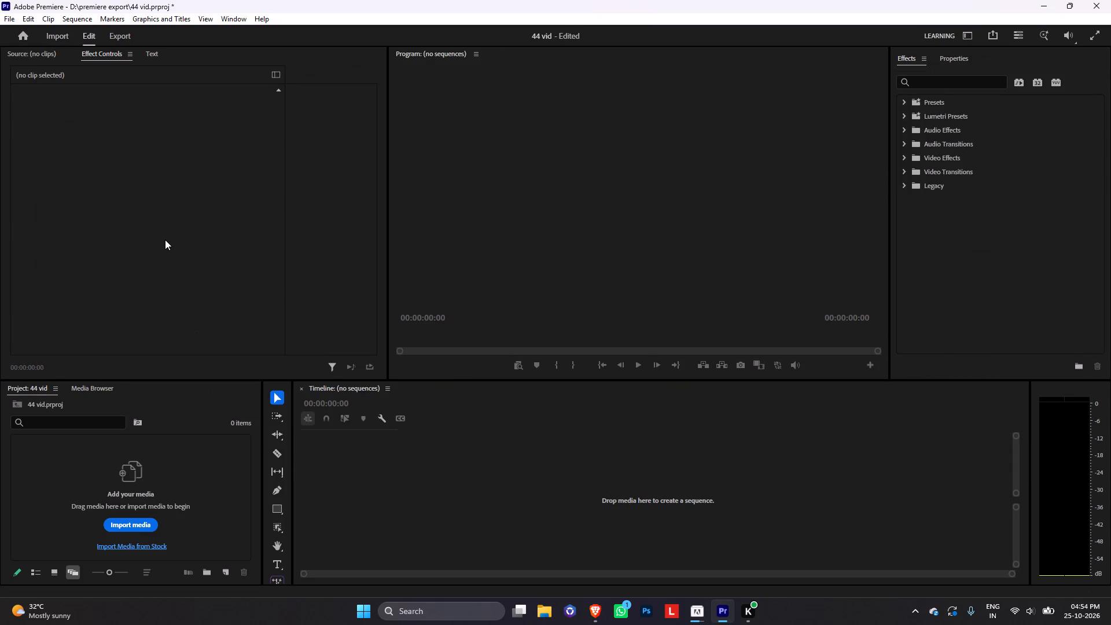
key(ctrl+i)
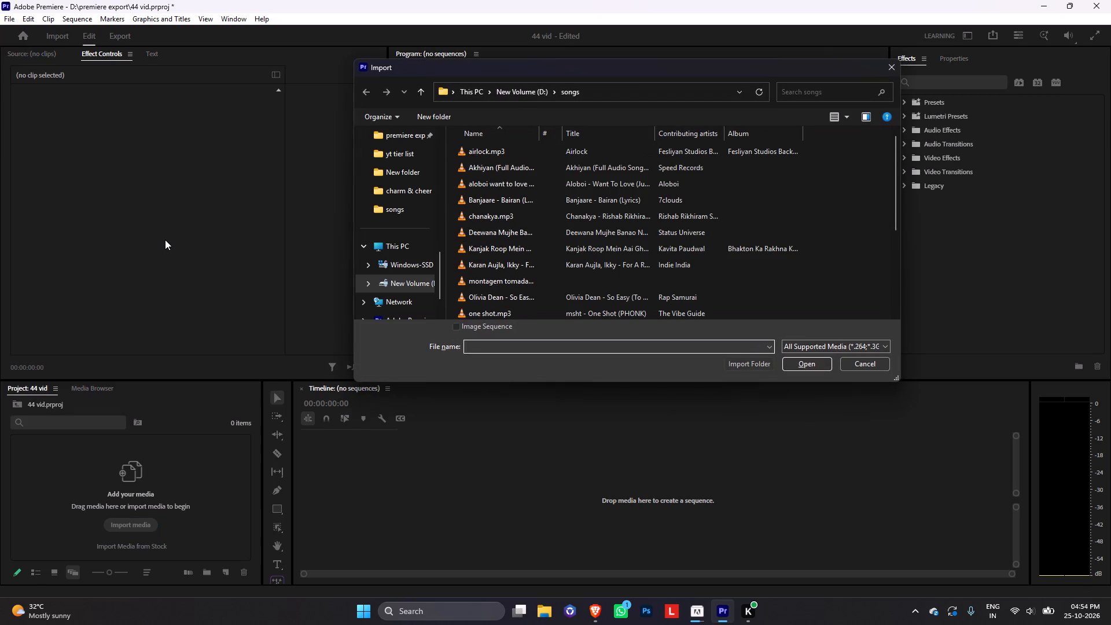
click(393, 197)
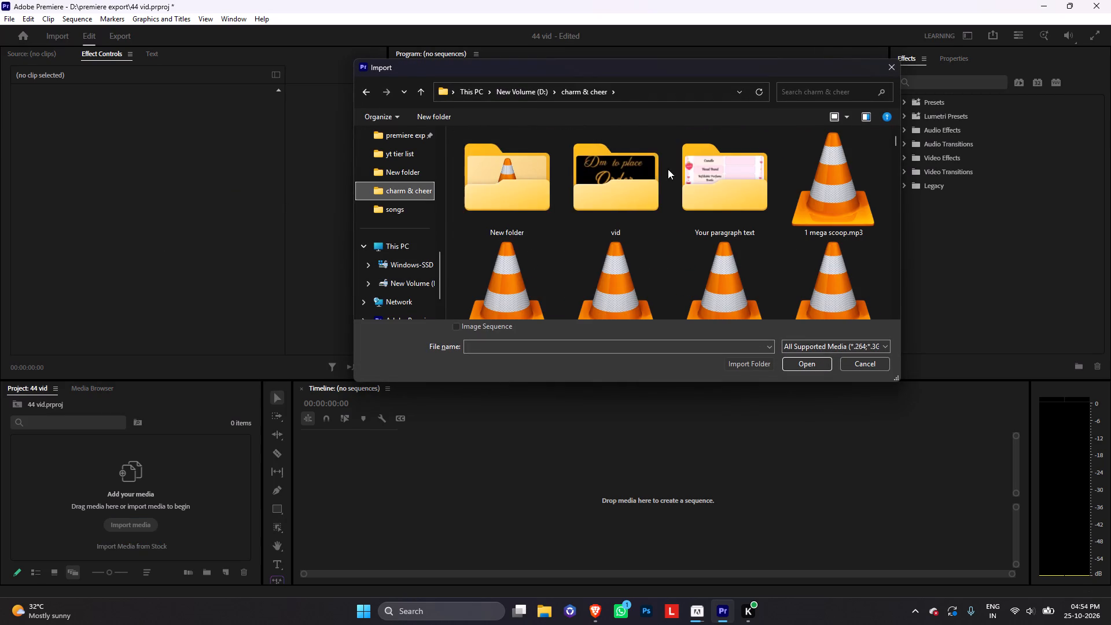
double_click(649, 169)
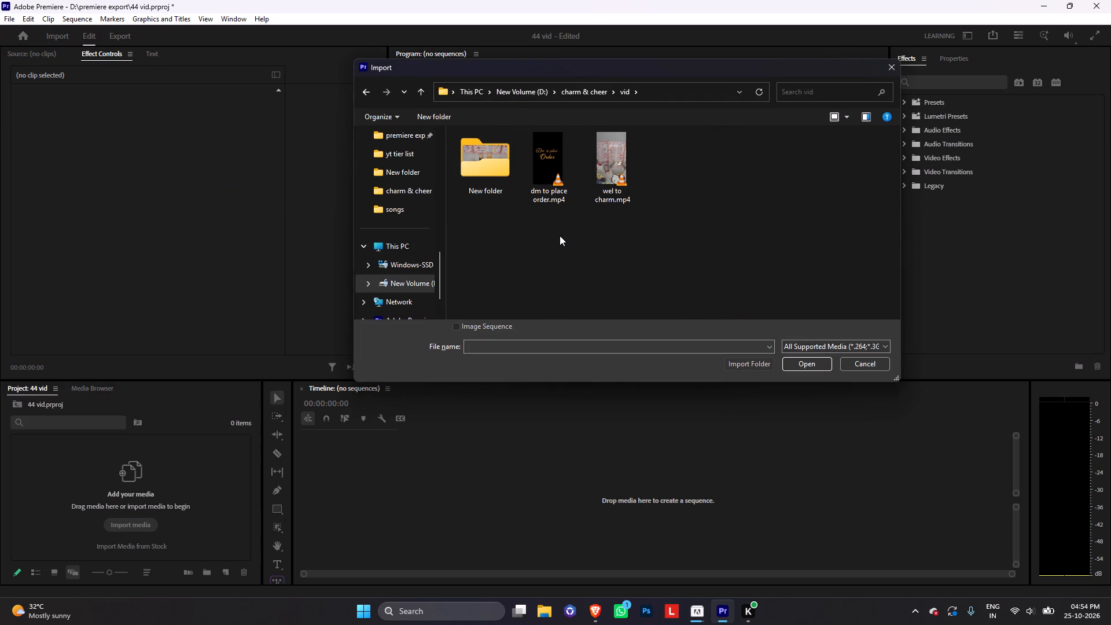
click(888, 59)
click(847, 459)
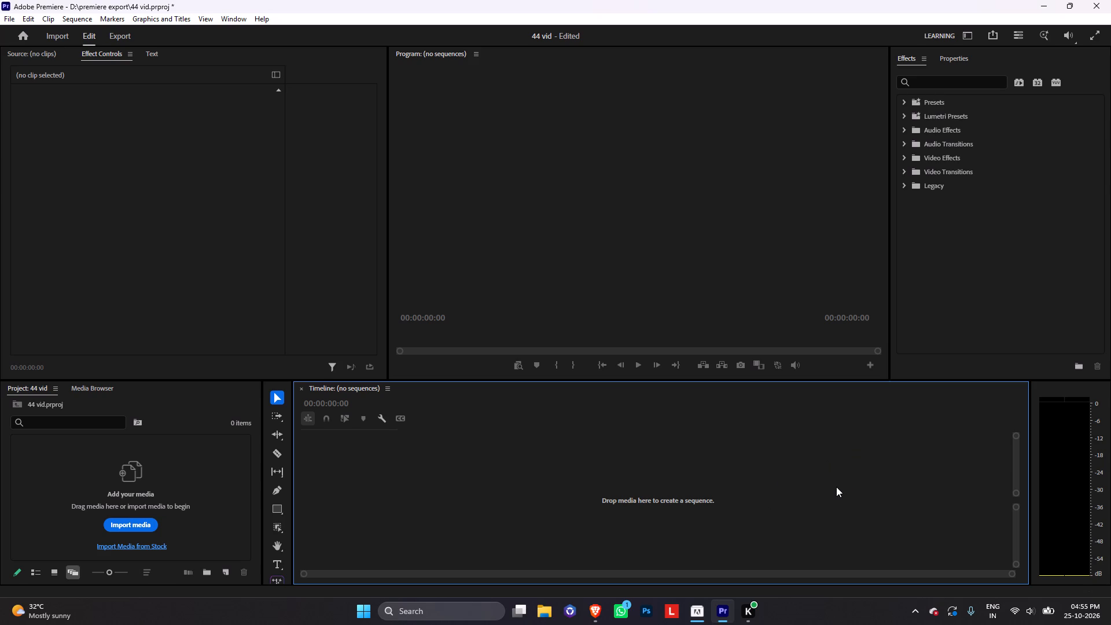
In File Explorer, move all files from the realme GT 2 phone's vid folder into the vid folder inside D:\charm & cheer.
click(551, 613)
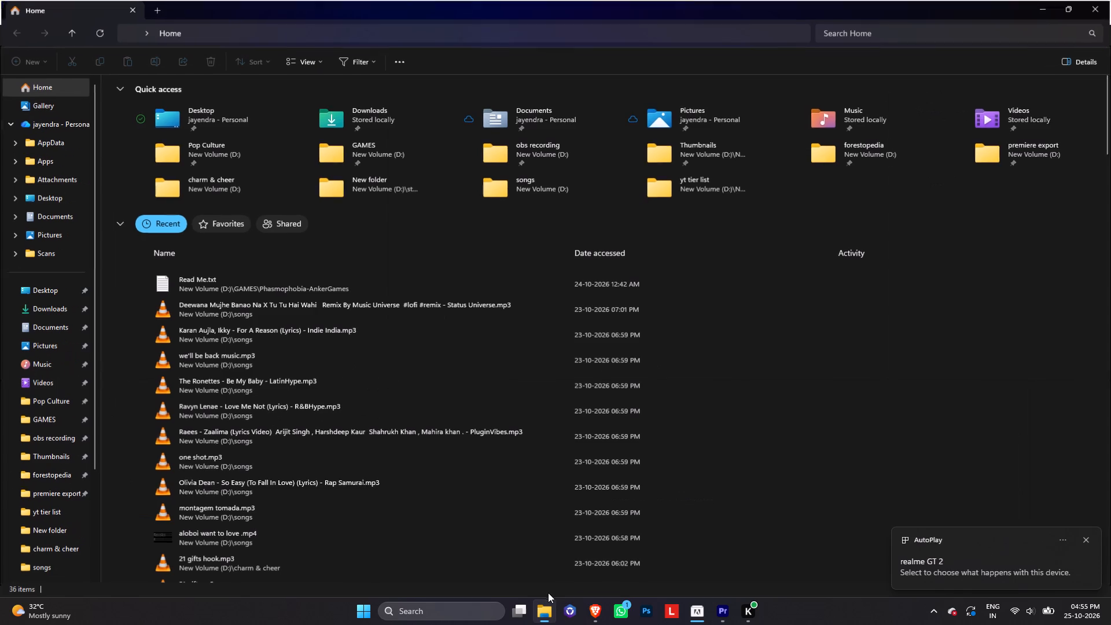
scroll(98, 497, down, 4)
click(53, 487)
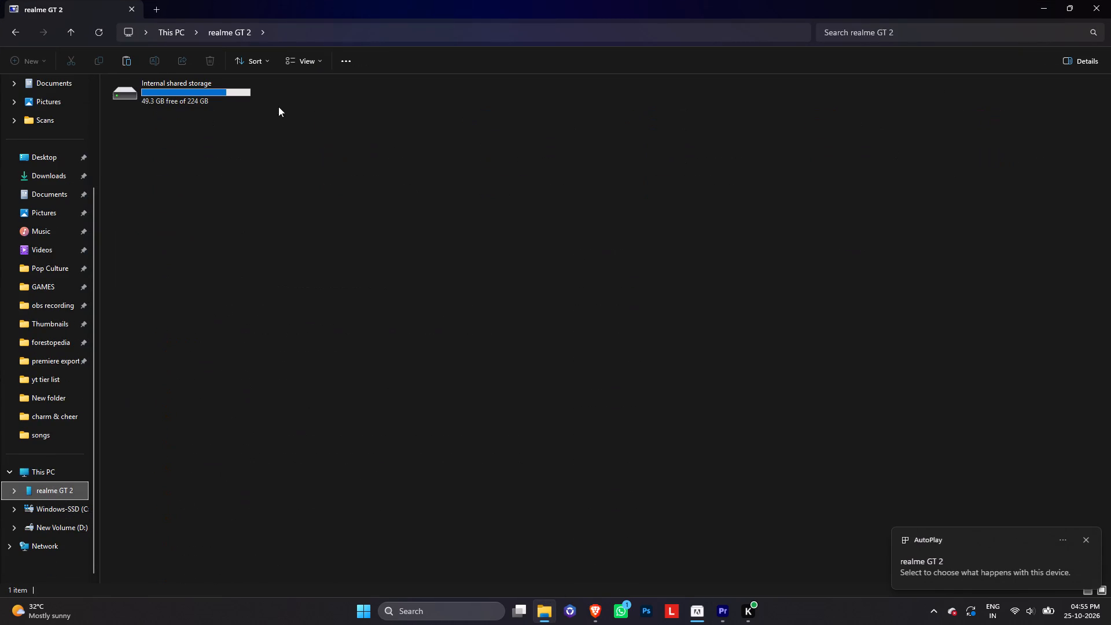
double_click(219, 97)
double_click(189, 283)
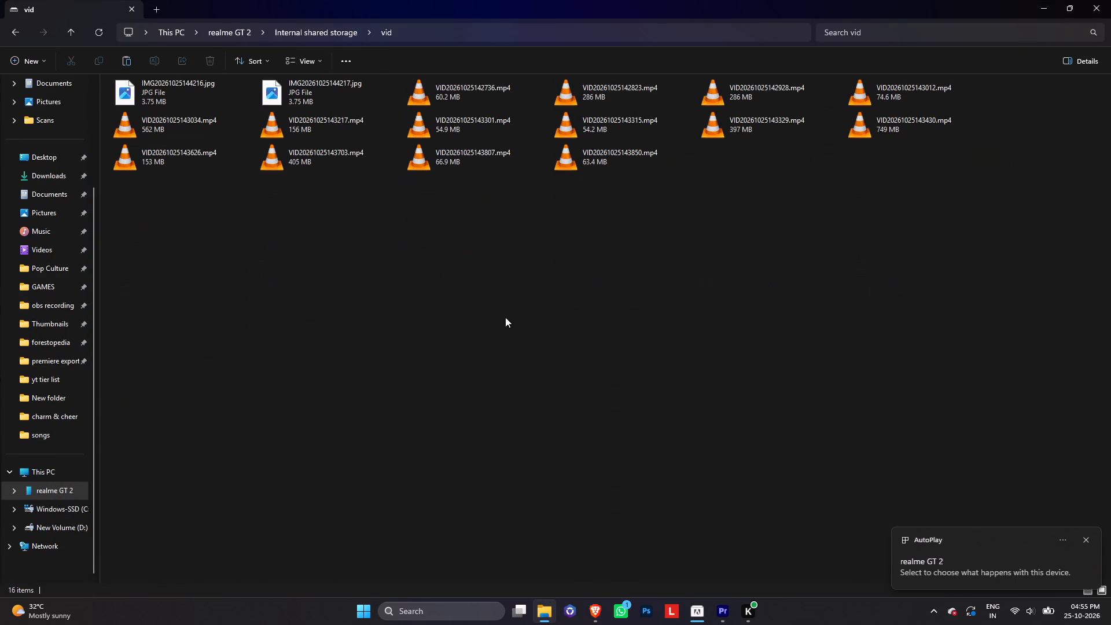
drag(1110, 291, 42, 19)
key(ctrl+x)
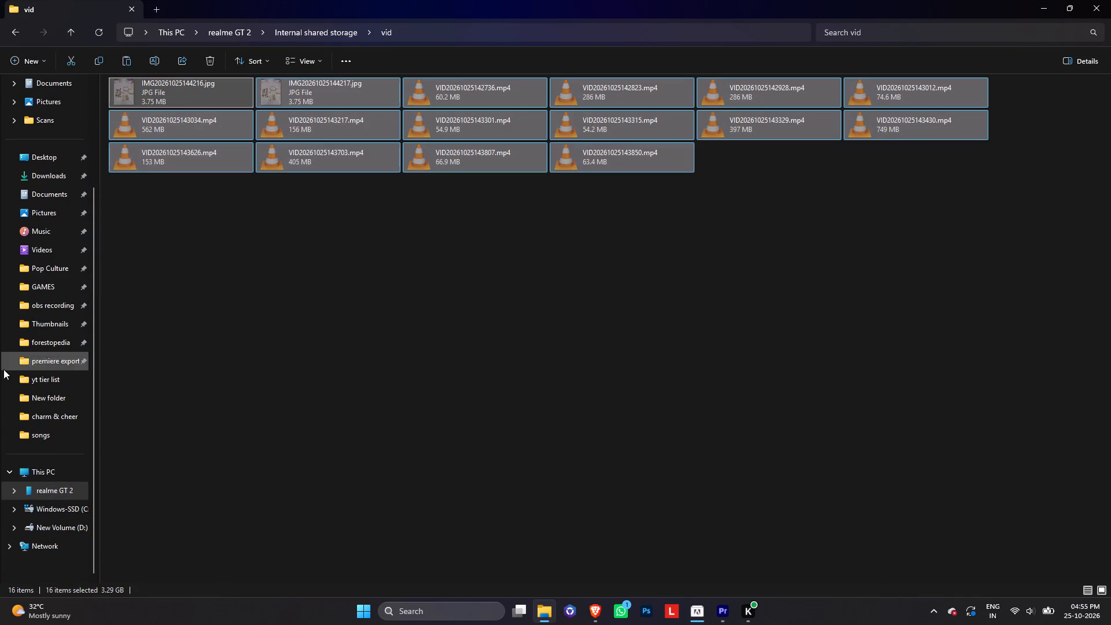
click(45, 413)
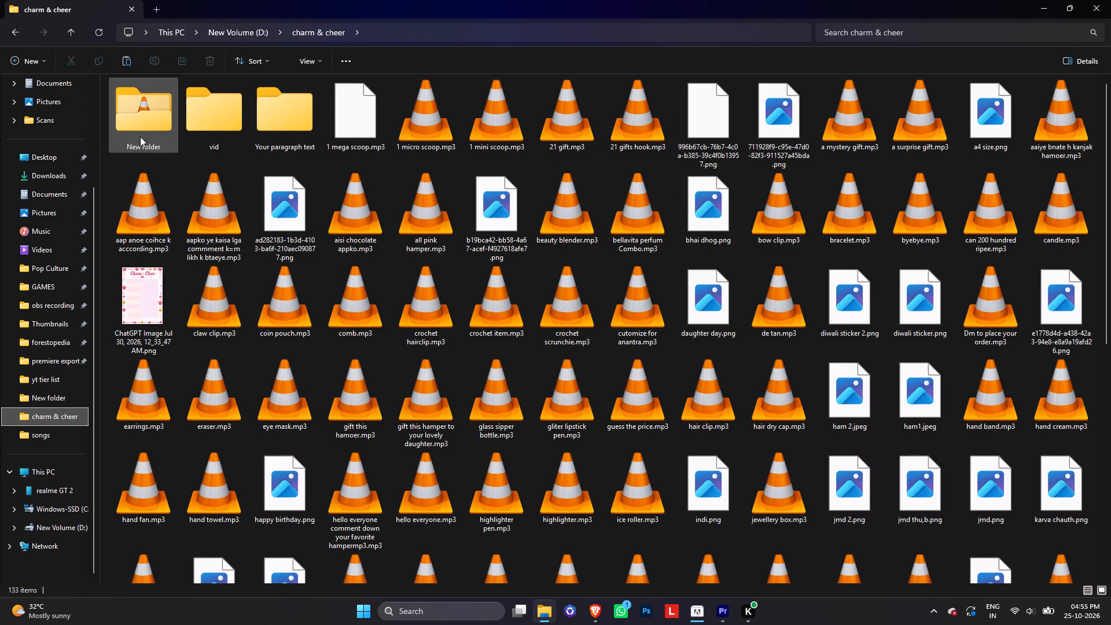
double_click(208, 131)
key(ctrl+v)
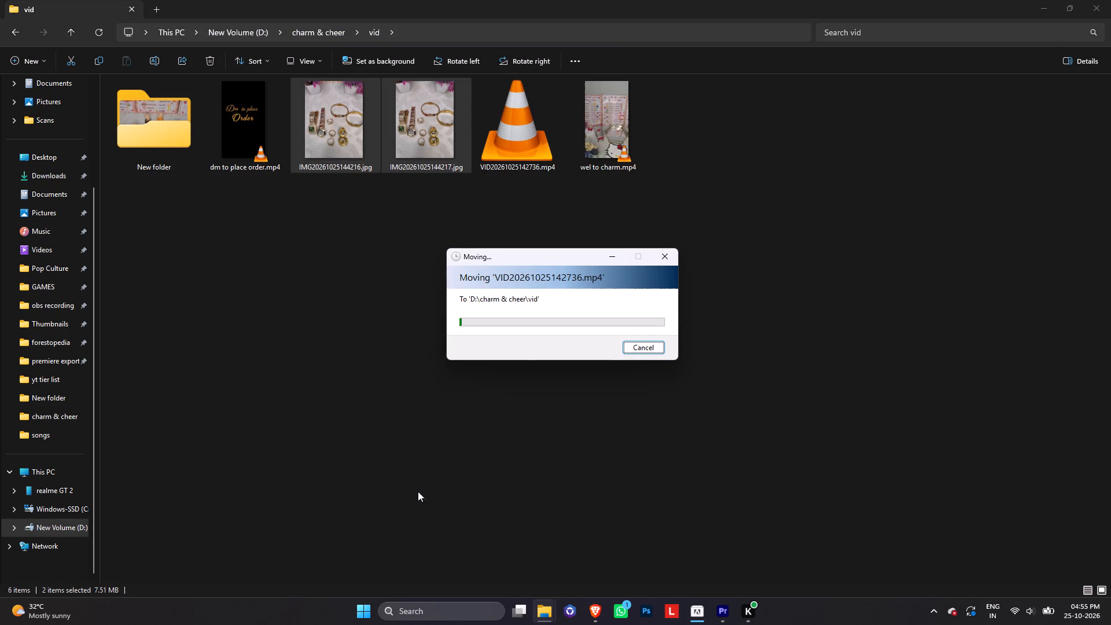
Switch to the Brave browser and put the YouTube video into a floating picture-in-picture window.
click(722, 609)
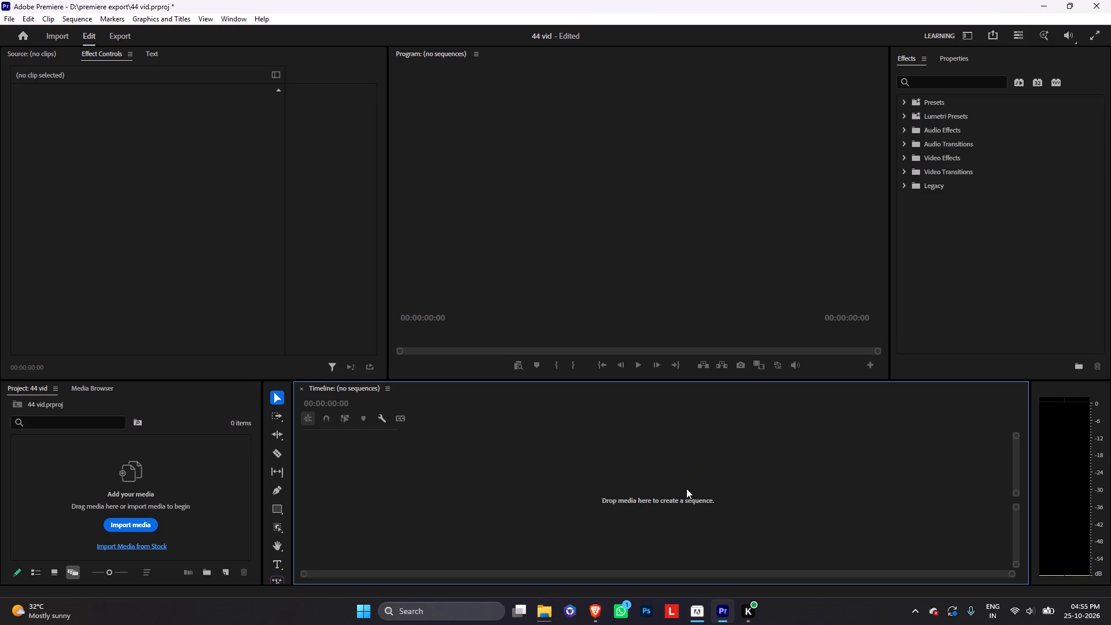
click(593, 606)
right_click(582, 294)
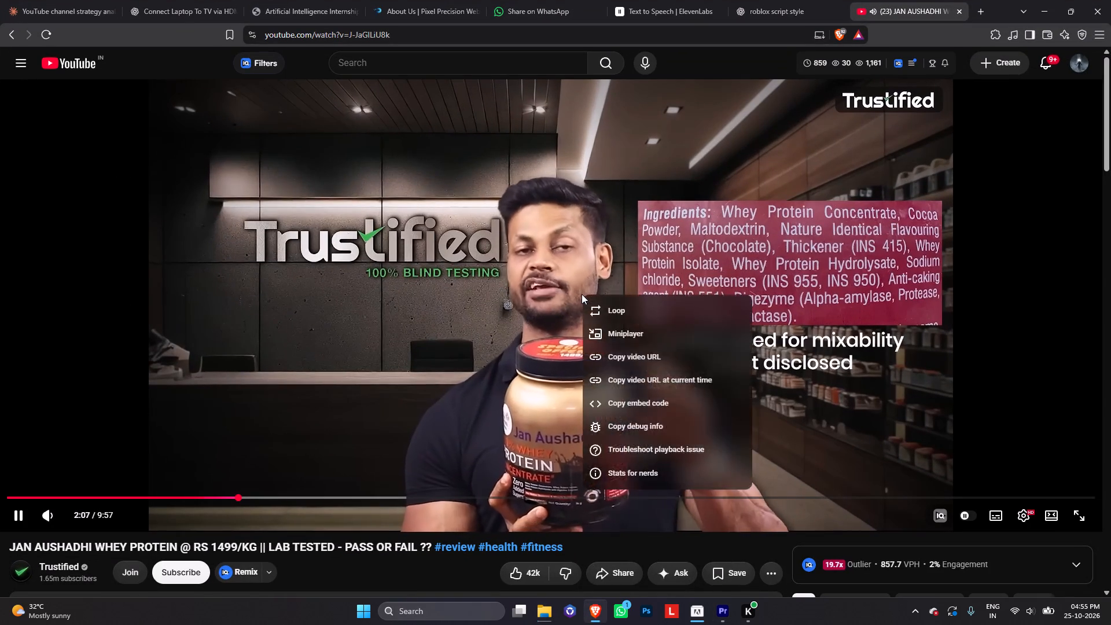
Put the YouTube video into a floating picture-in-picture window.
right_click(582, 294)
click(647, 426)
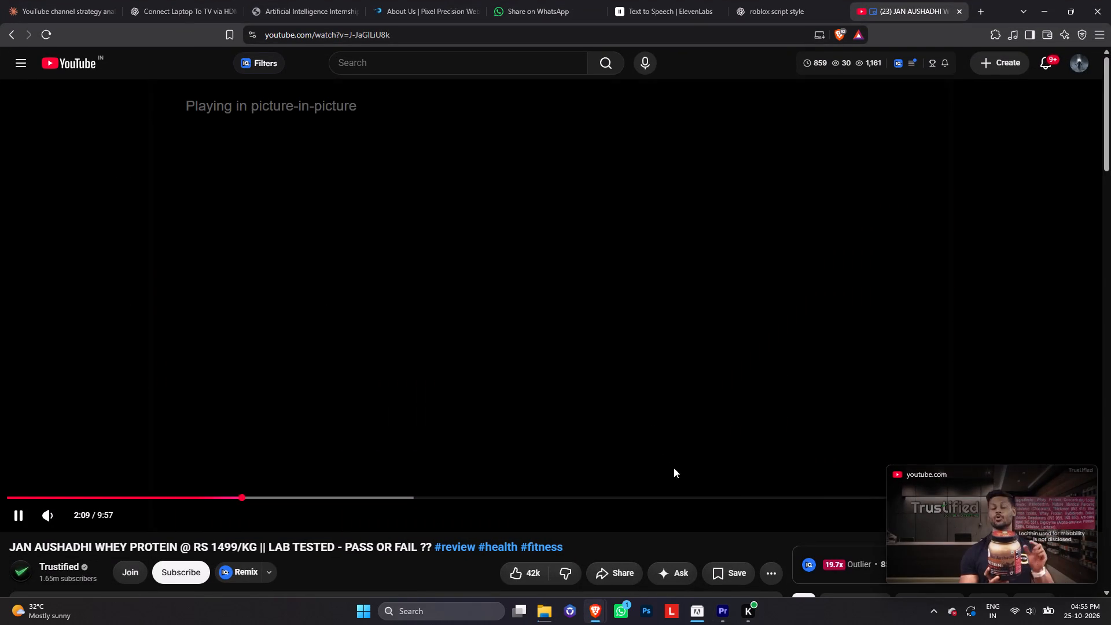
Switch to Adobe Premiere, dismiss the chat notification covering the floating video, and enlarge and place the video over the Effect Controls area.
click(726, 609)
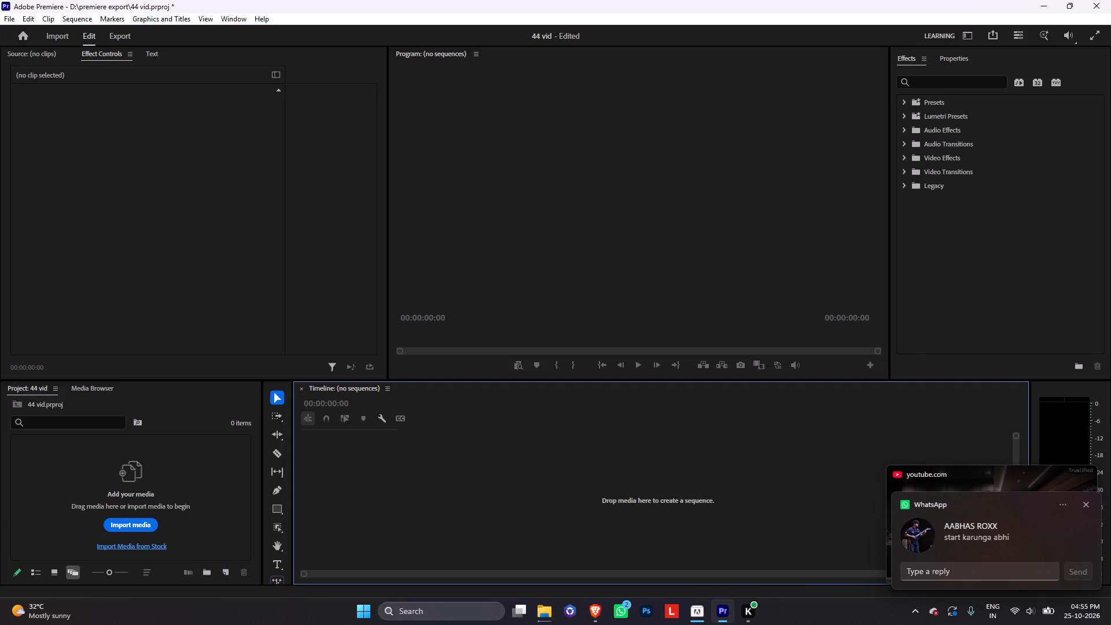
click(847, 624)
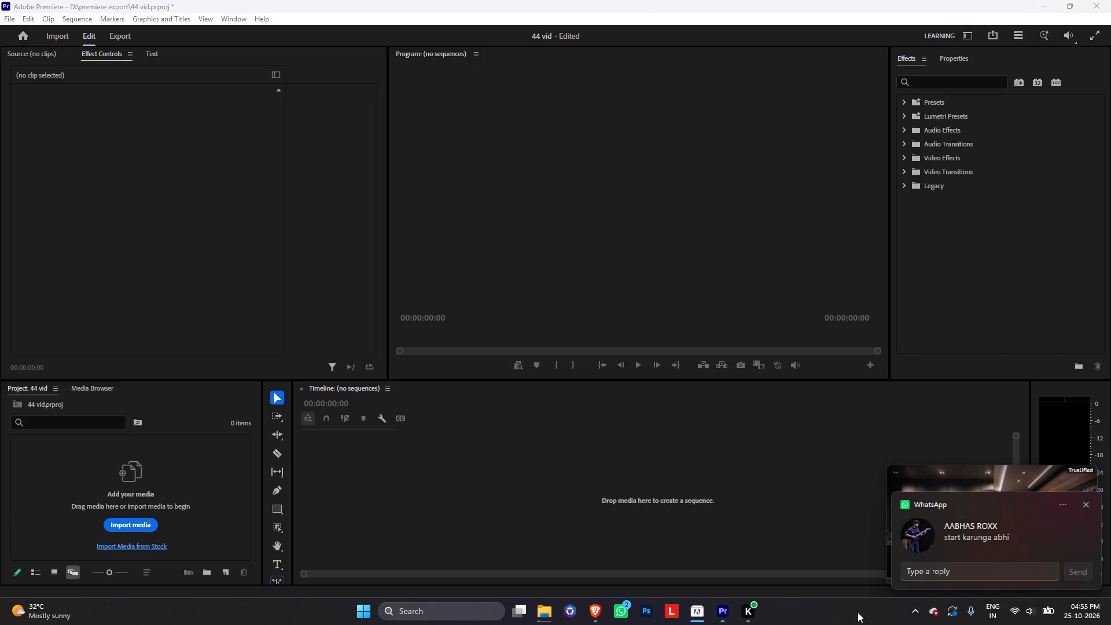
drag(935, 481, 360, 260)
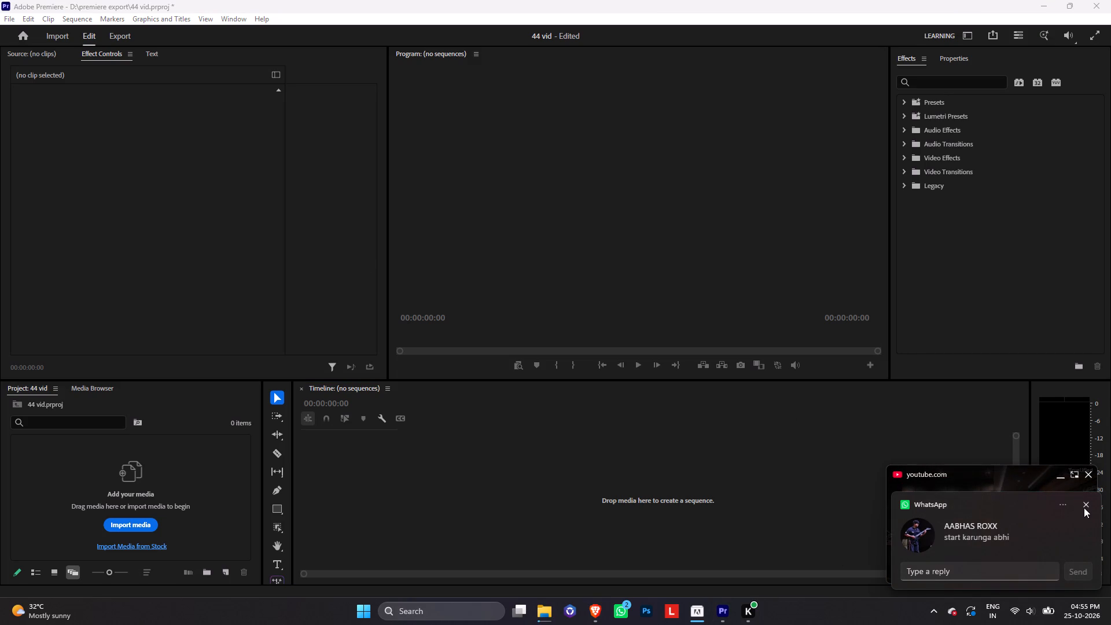
click(1084, 507)
drag(963, 491, 140, 117)
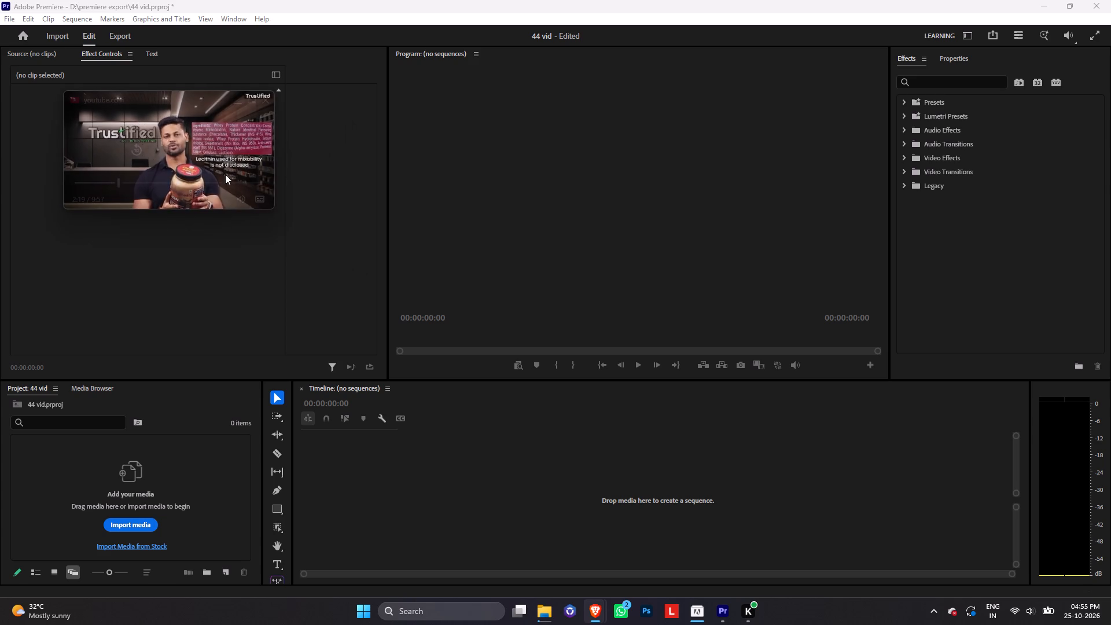
drag(271, 207, 413, 297)
drag(367, 238, 328, 227)
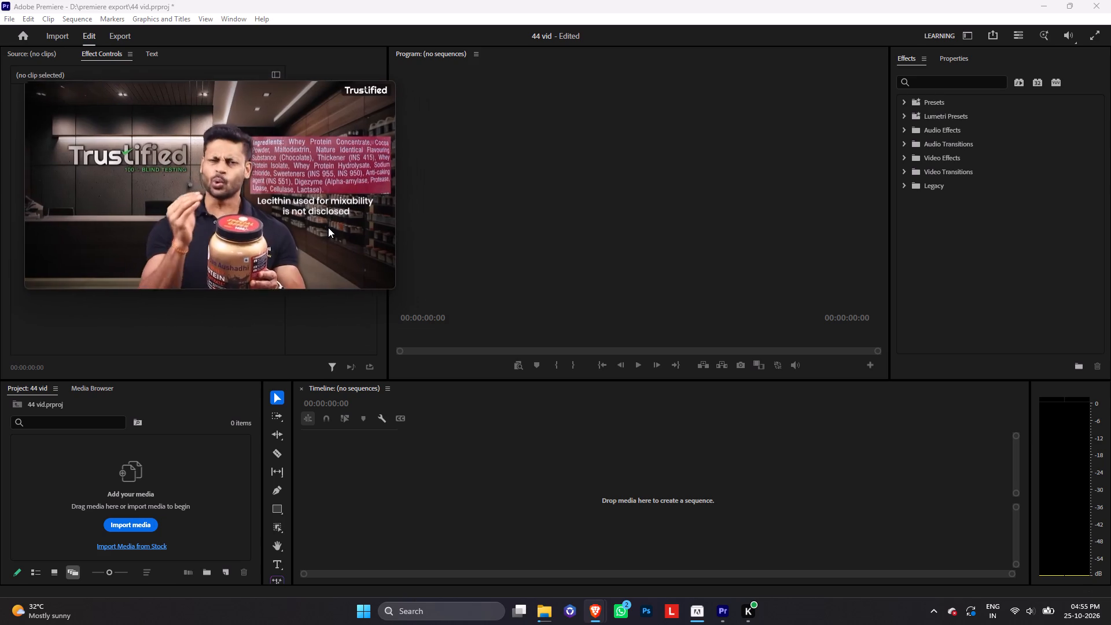
drag(328, 227, 311, 237)
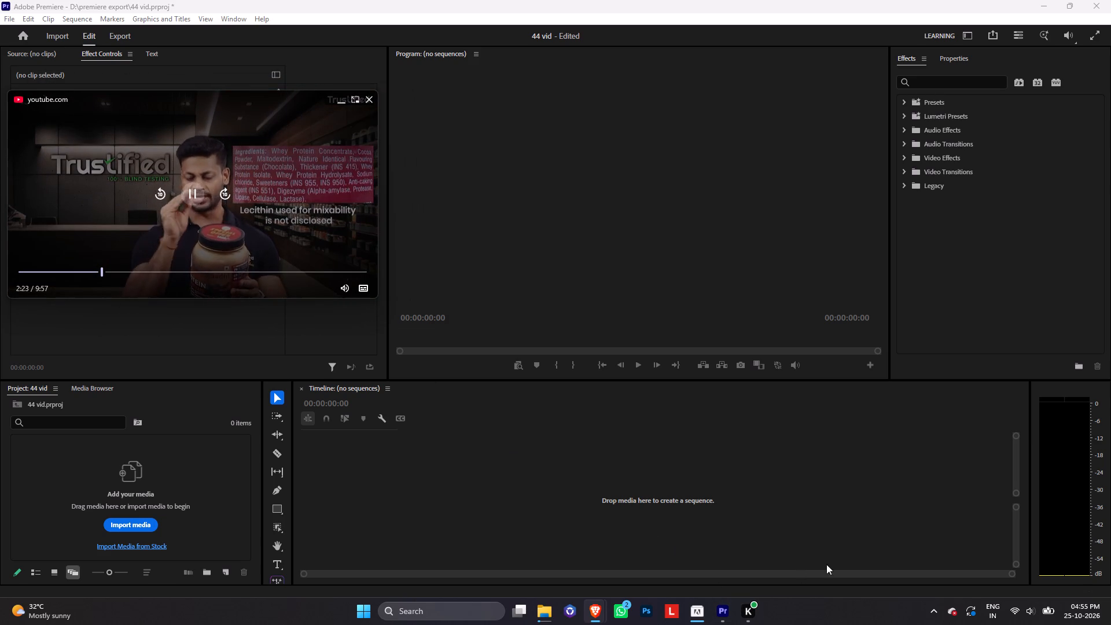
click(784, 622)
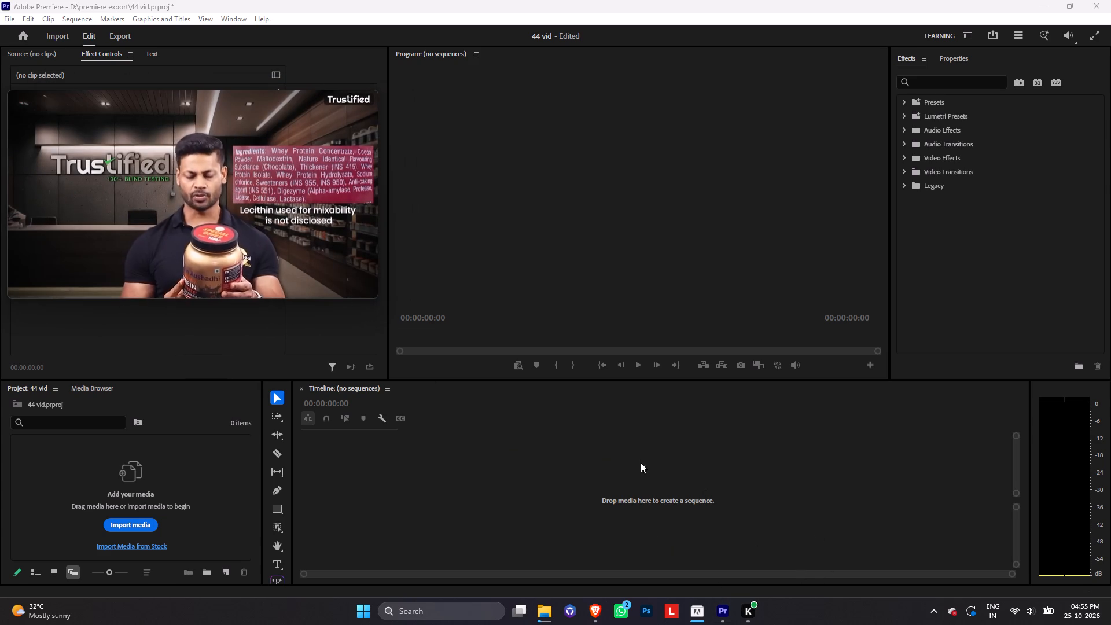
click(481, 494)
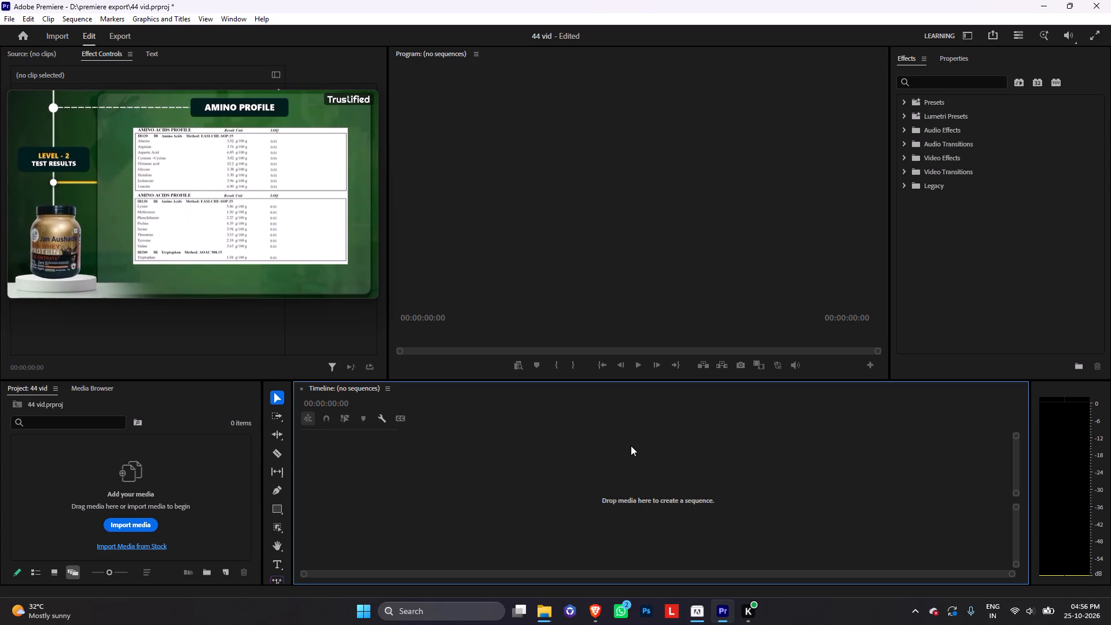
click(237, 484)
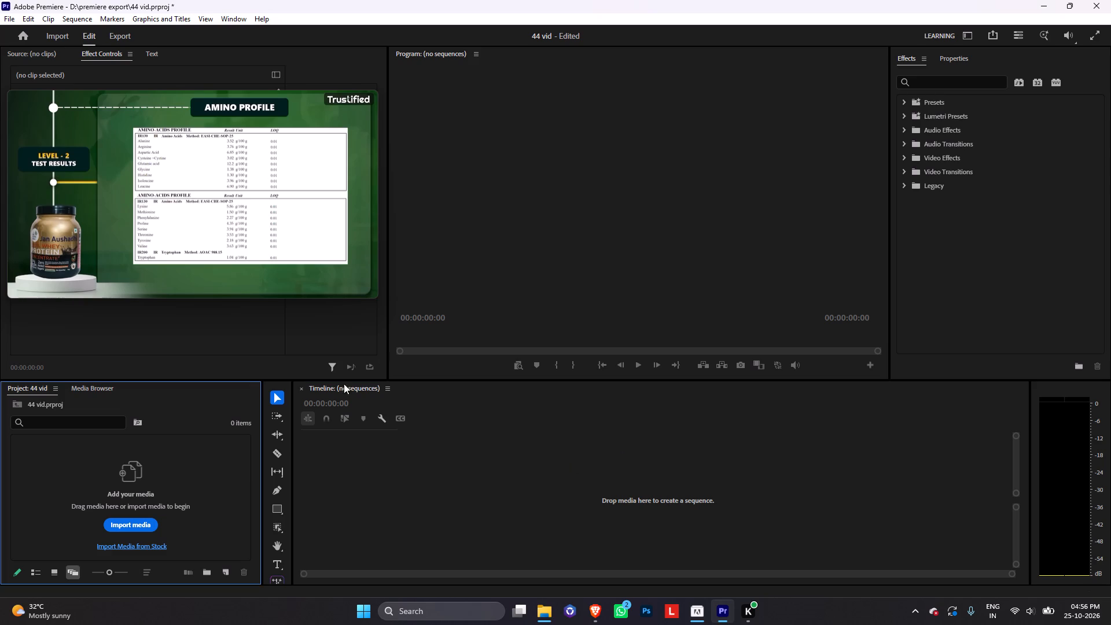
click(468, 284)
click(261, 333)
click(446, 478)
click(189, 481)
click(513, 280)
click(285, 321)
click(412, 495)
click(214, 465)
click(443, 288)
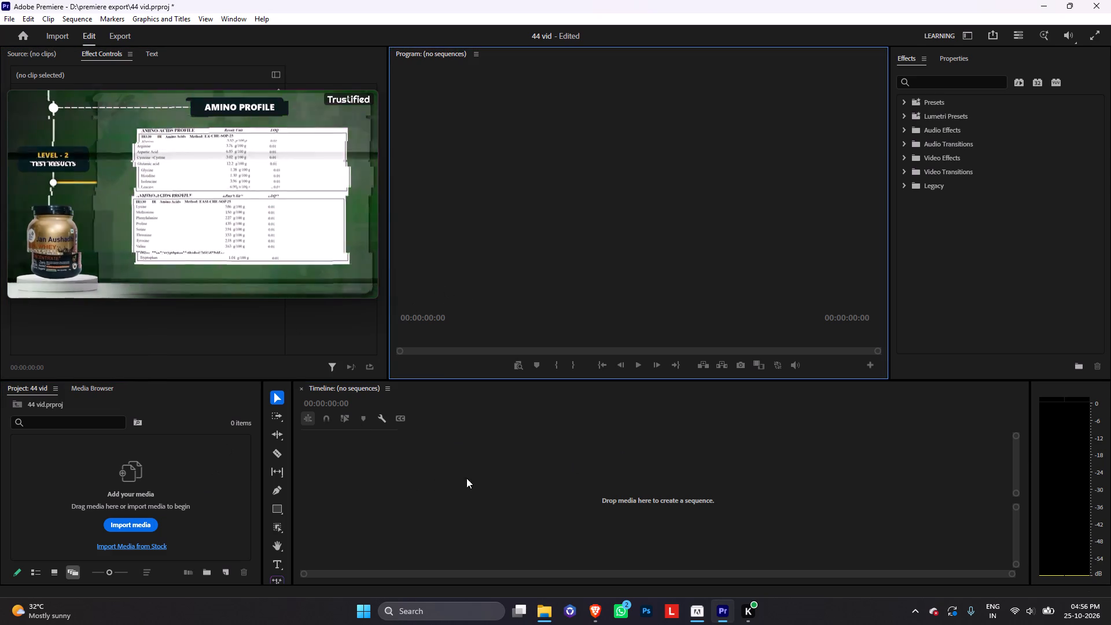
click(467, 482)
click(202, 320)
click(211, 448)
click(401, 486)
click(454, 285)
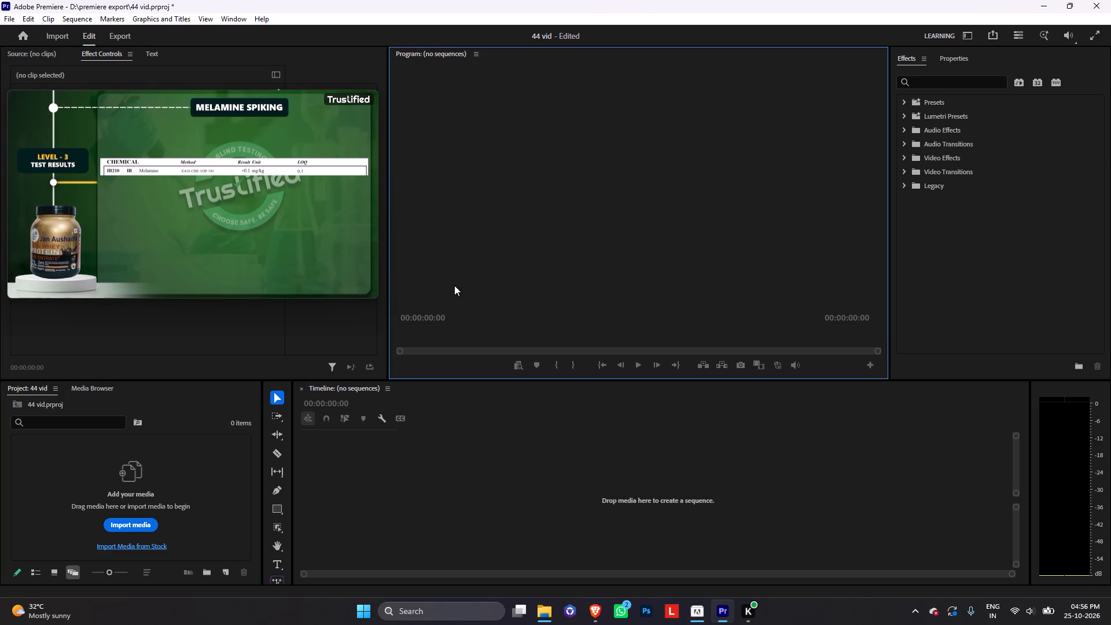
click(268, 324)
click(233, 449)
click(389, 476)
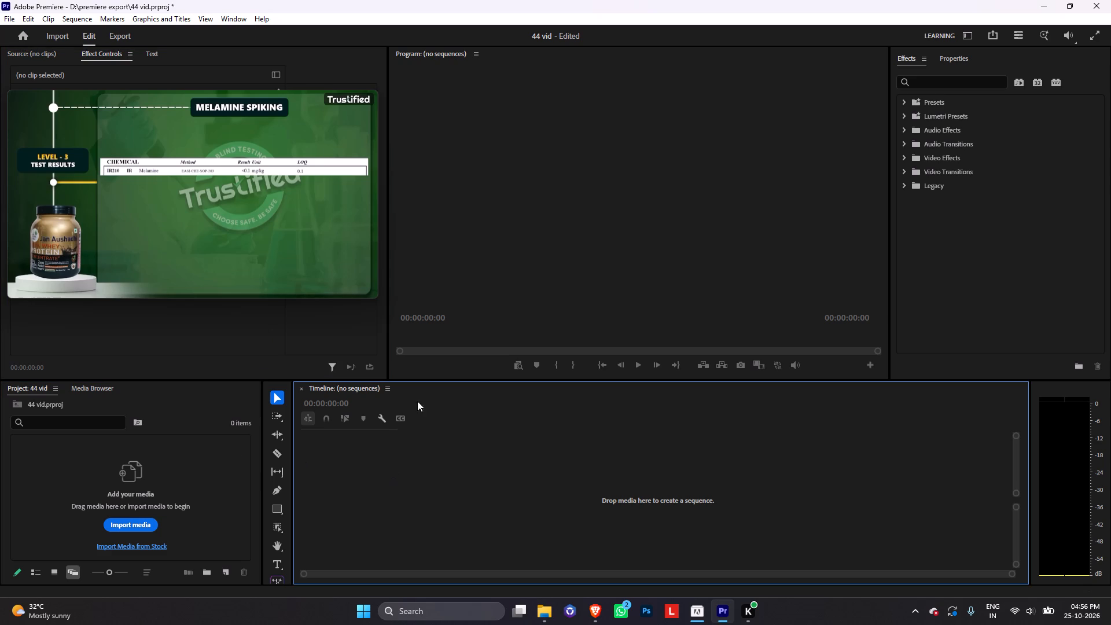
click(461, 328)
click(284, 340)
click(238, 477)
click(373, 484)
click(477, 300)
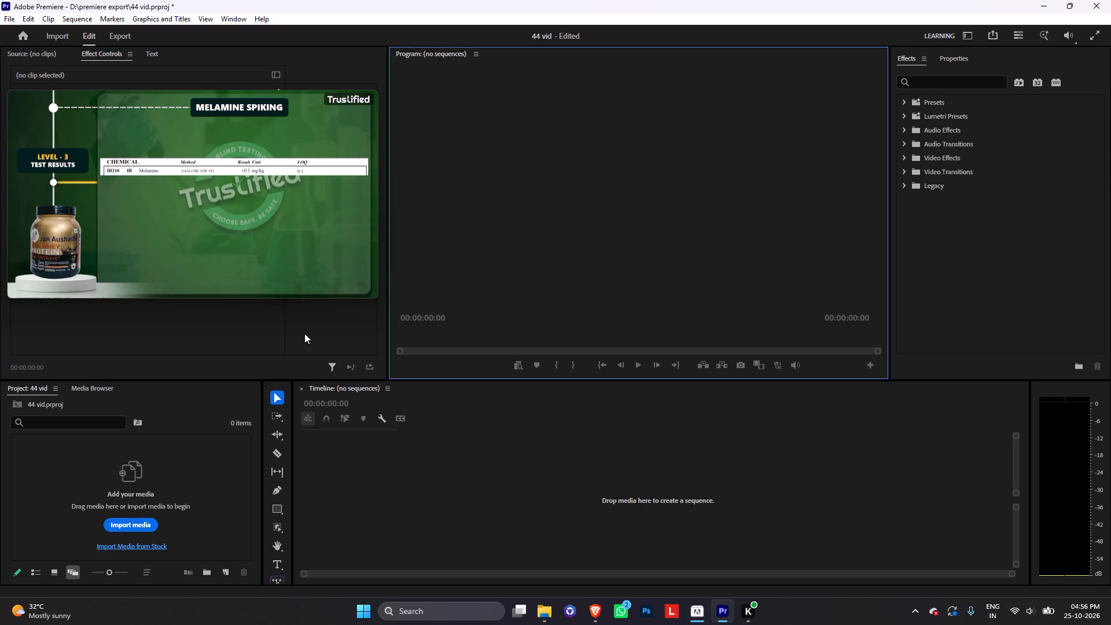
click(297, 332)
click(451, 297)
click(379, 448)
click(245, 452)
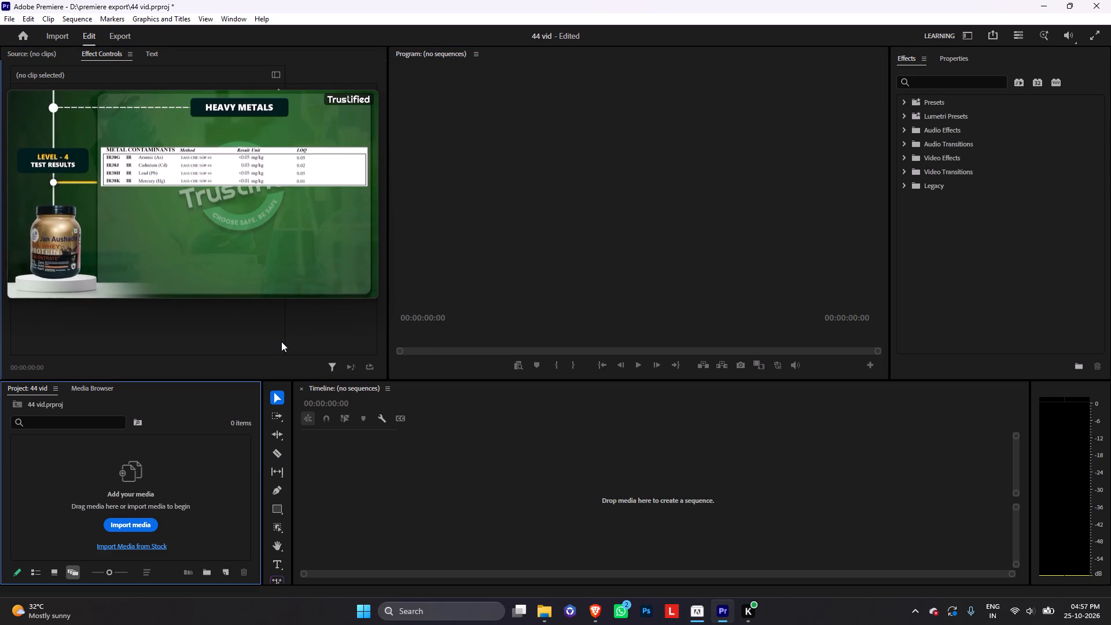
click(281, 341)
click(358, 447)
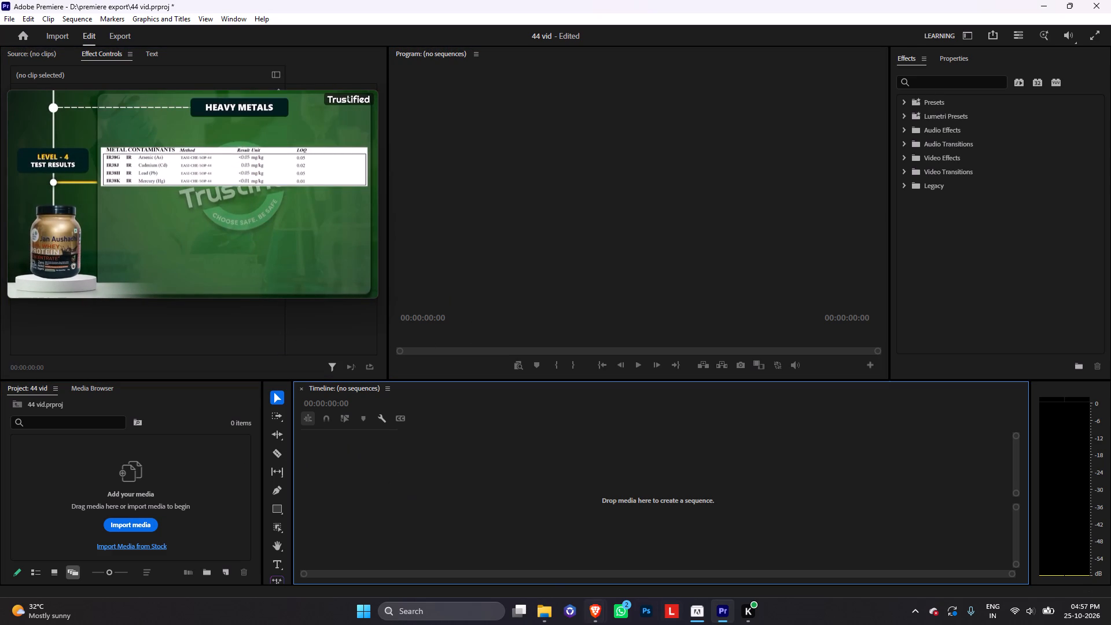
Bring the four clips VID20261025142736.mp4 through VID20261025143012.mp4 from File Explorer's vid folder into Premiere's empty timeline as a new sequence.
click(550, 617)
click(514, 457)
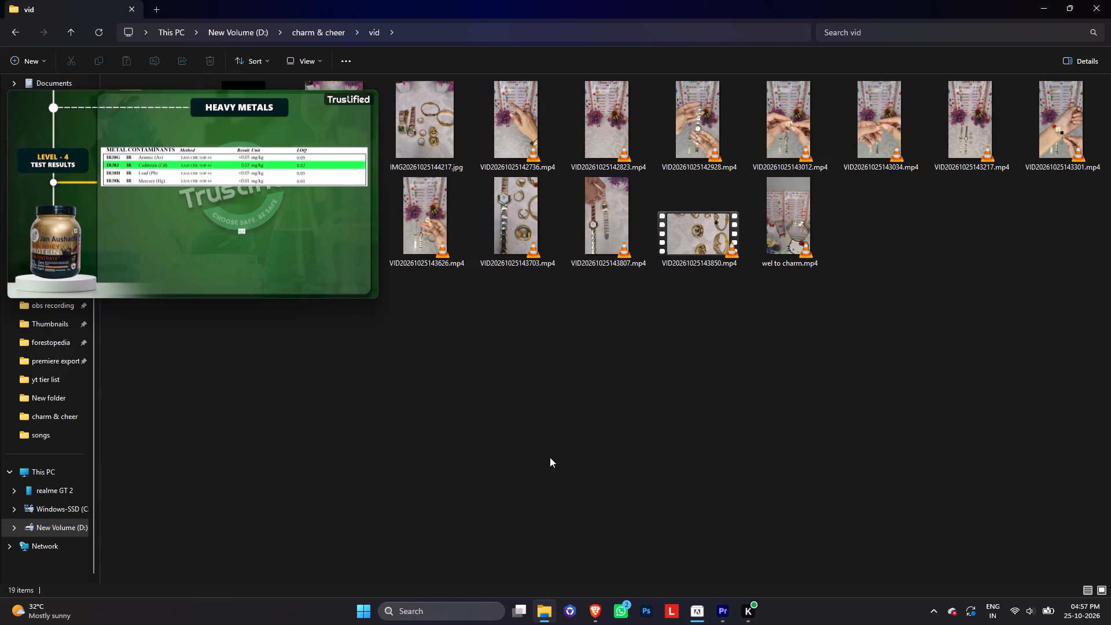
drag(306, 205, 262, 330)
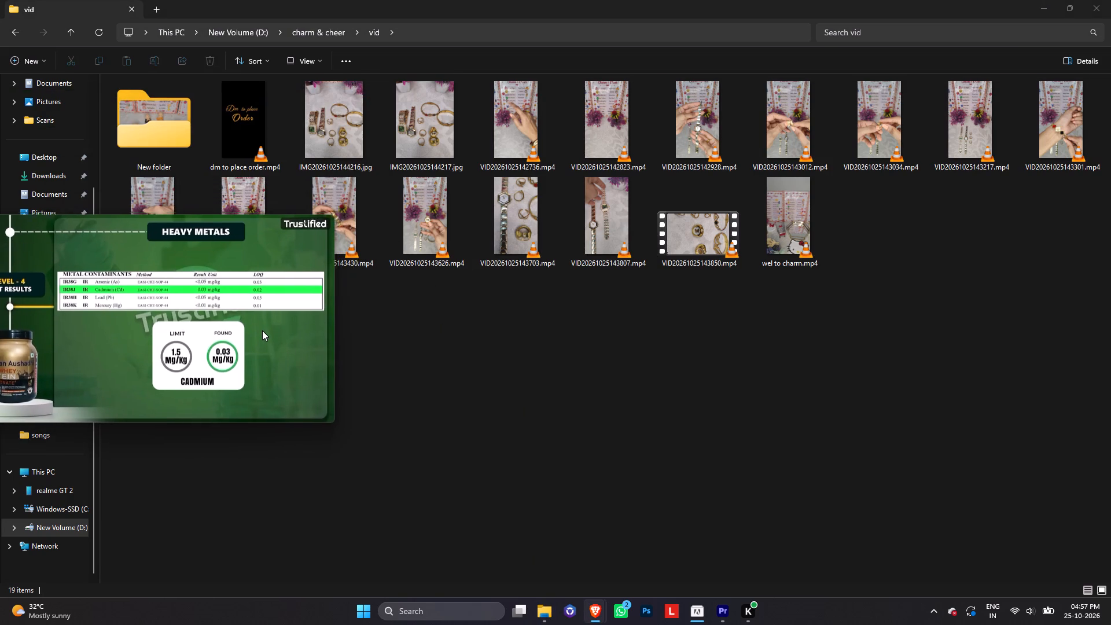
drag(262, 330, 444, 440)
click(837, 461)
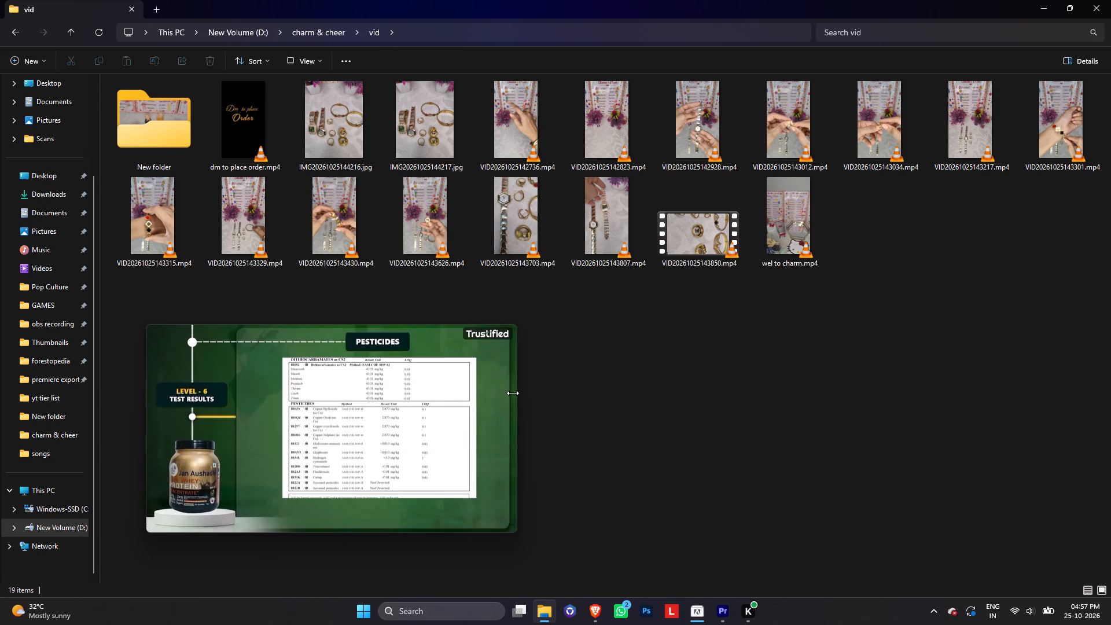
click(525, 162)
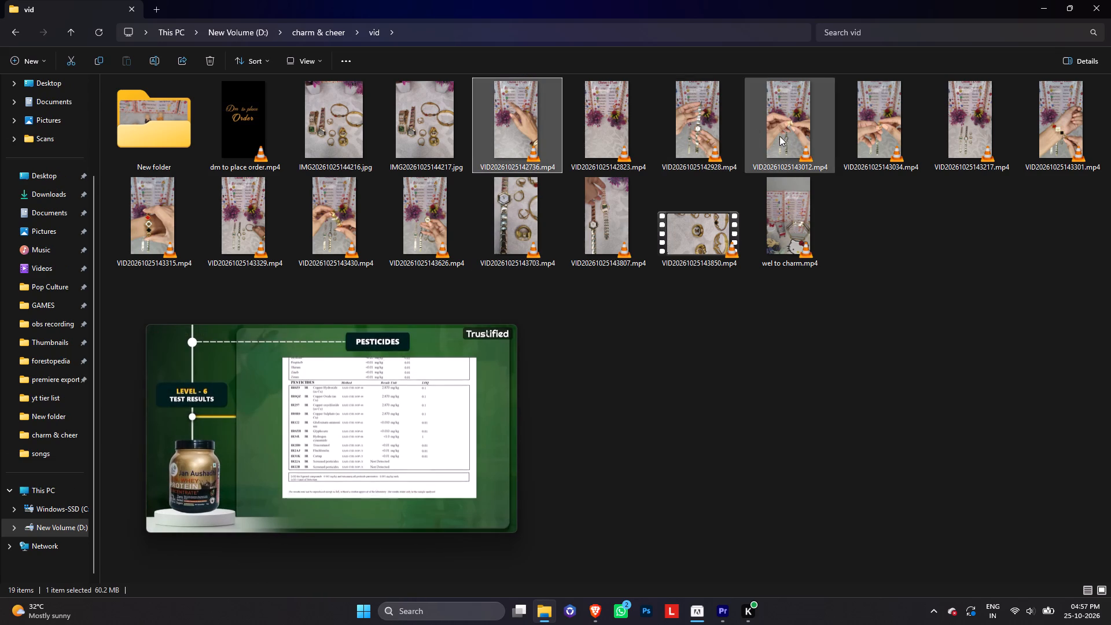
shift+click(779, 136)
drag(513, 139, 720, 620)
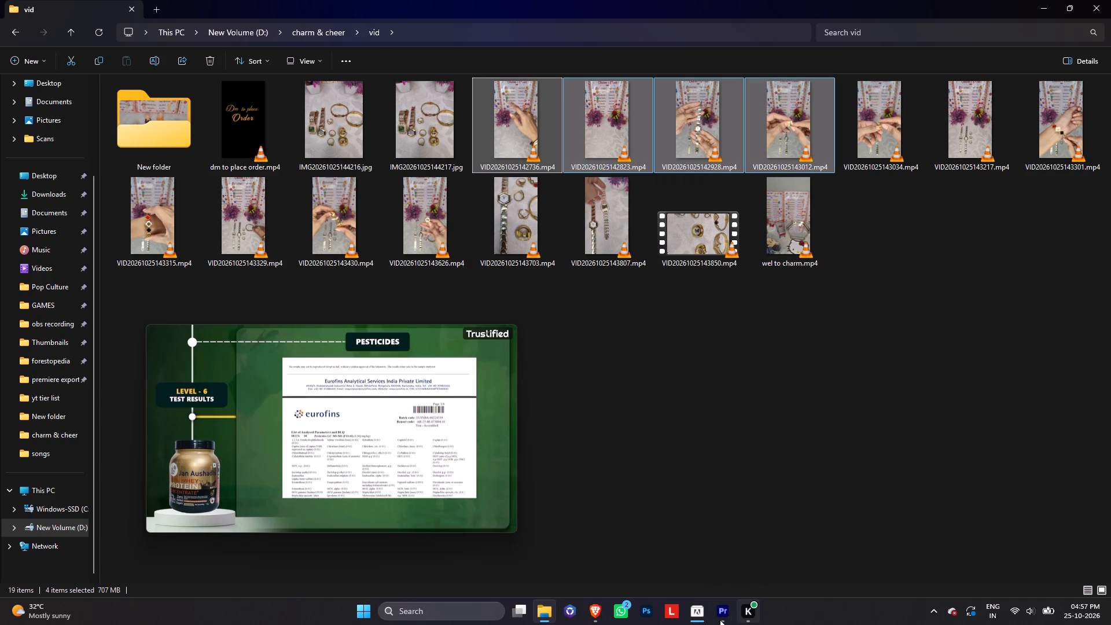
drag(720, 620, 630, 519)
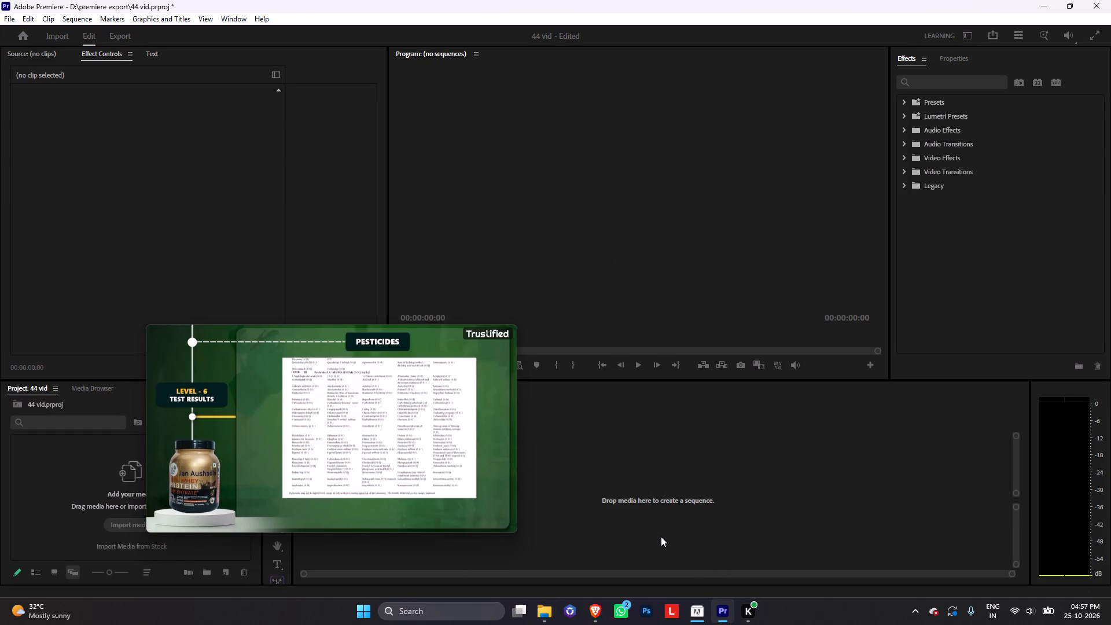
Move the floating video window up over the empty effect controls area, clear of the project media and timeline.
drag(432, 372, 288, 200)
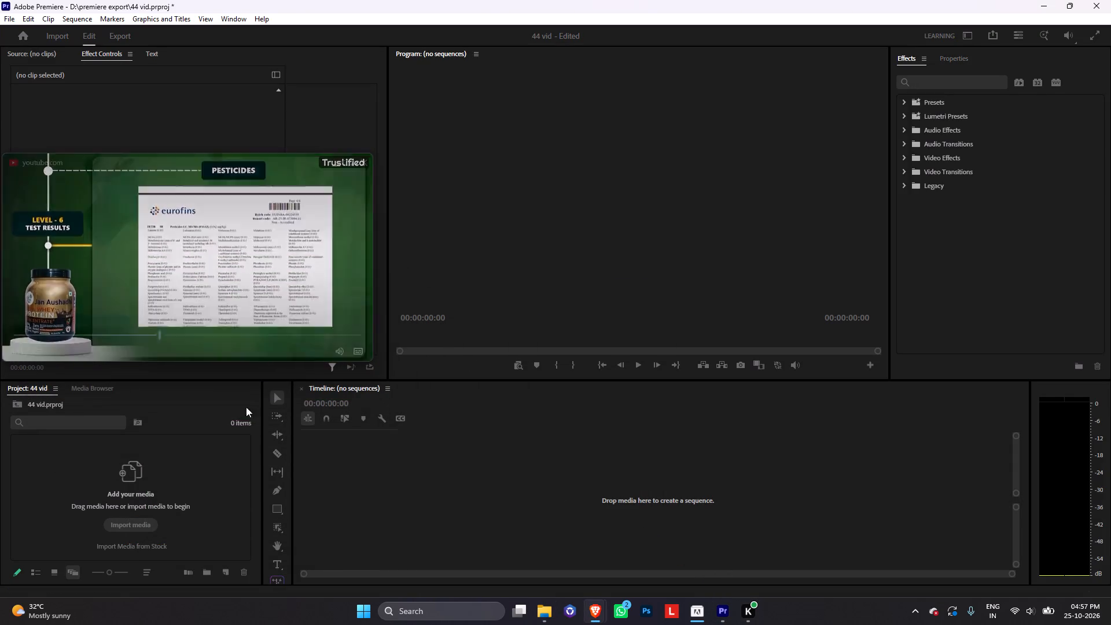
scroll(247, 437, down, 3)
scroll(236, 455, up, 3)
click(657, 546)
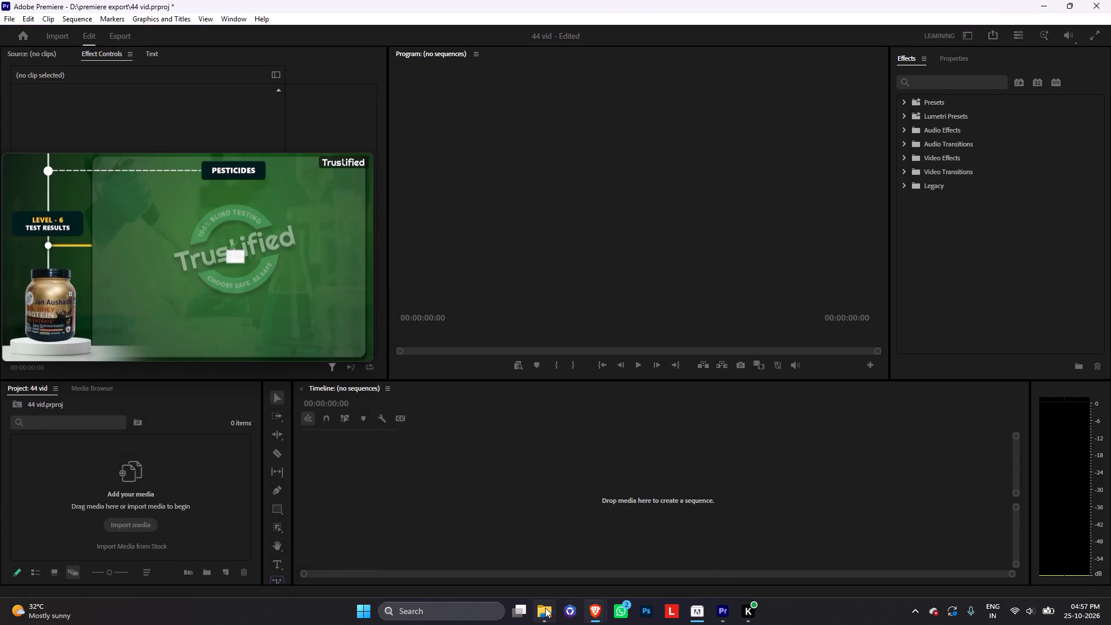
click(545, 608)
click(720, 611)
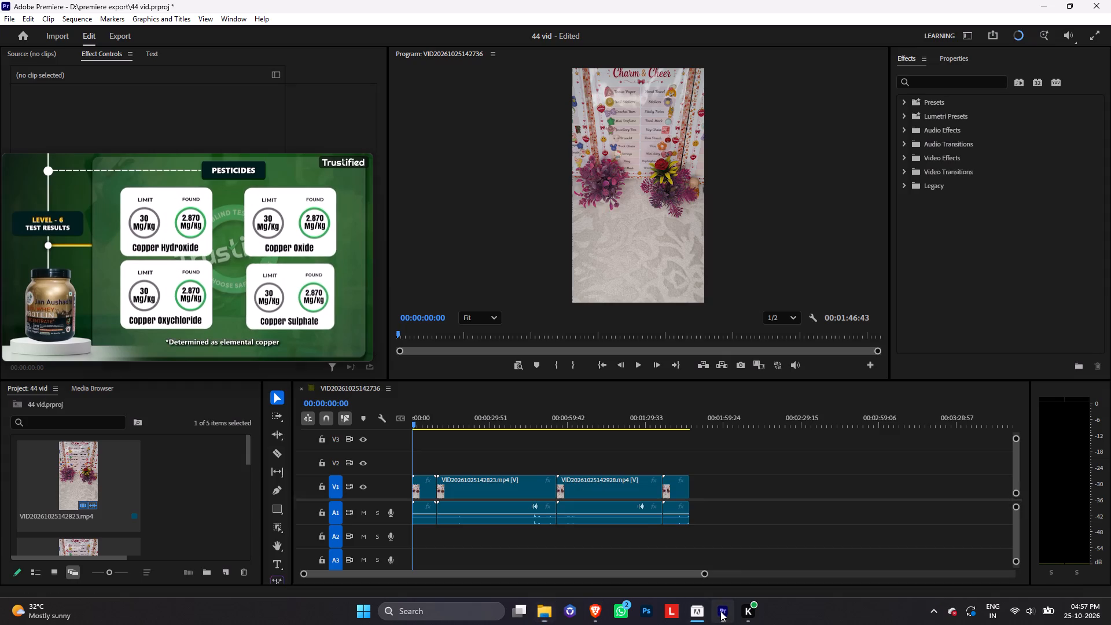
click(745, 542)
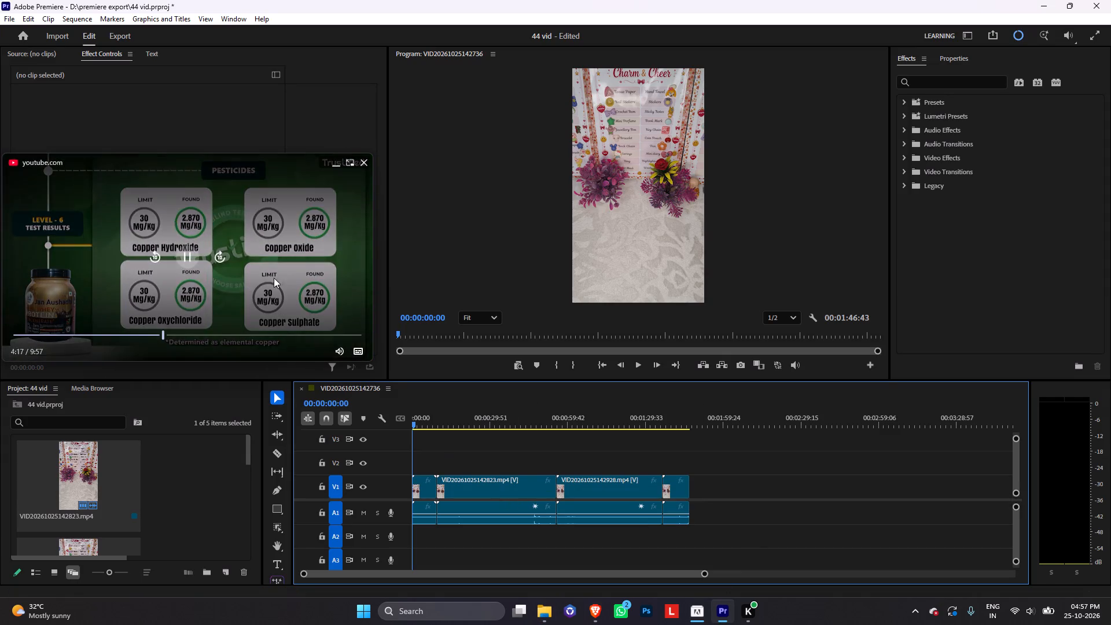
drag(317, 284, 307, 221)
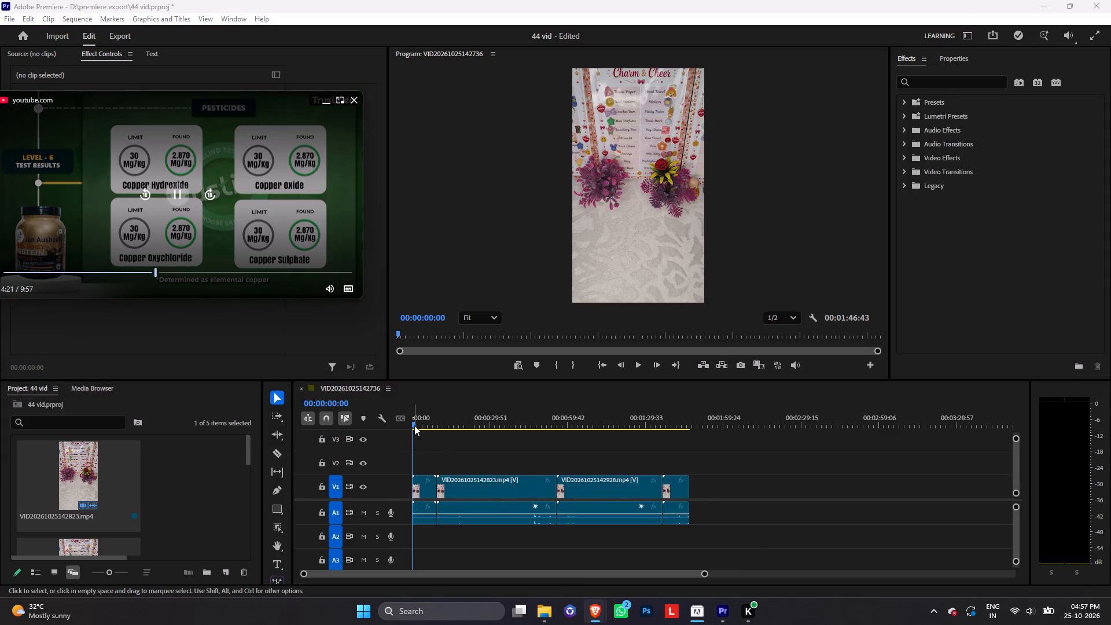
Preview the sequence from its start and trim the beginning of clip VID20261025142736.mp4 to 00:00:03:07.
drag(414, 425, 384, 446)
key(space)
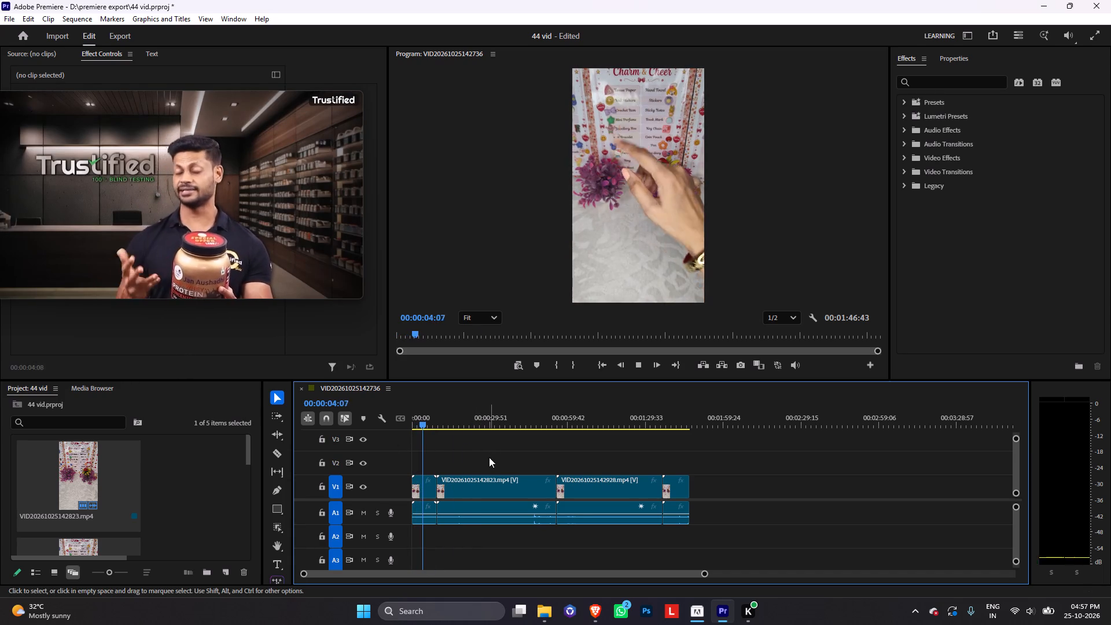
key(space)
click(424, 426)
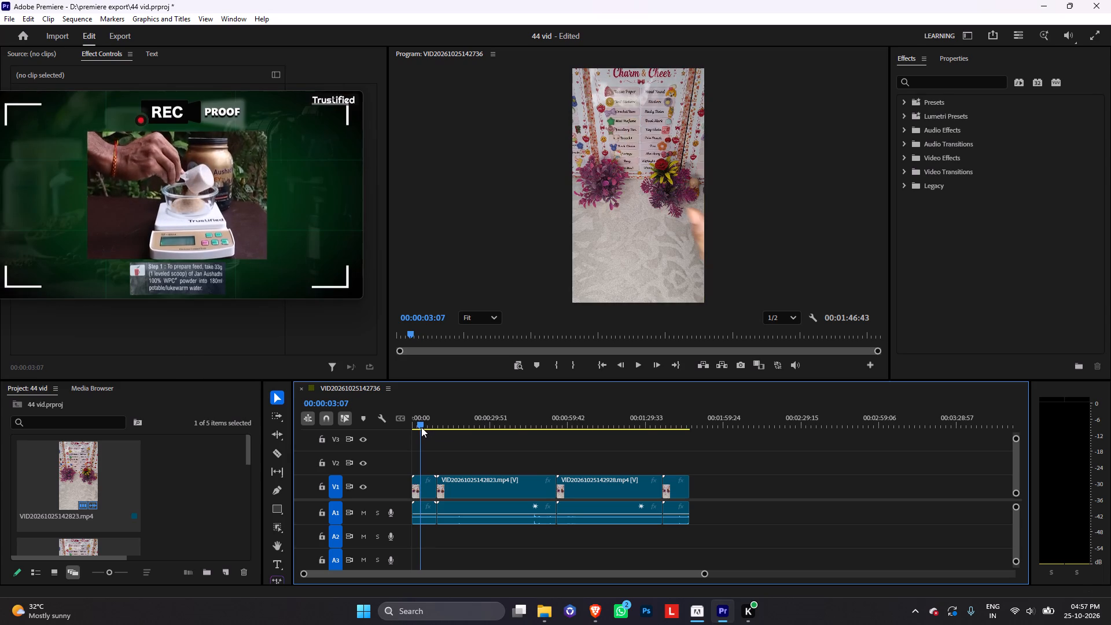
drag(413, 488, 421, 490)
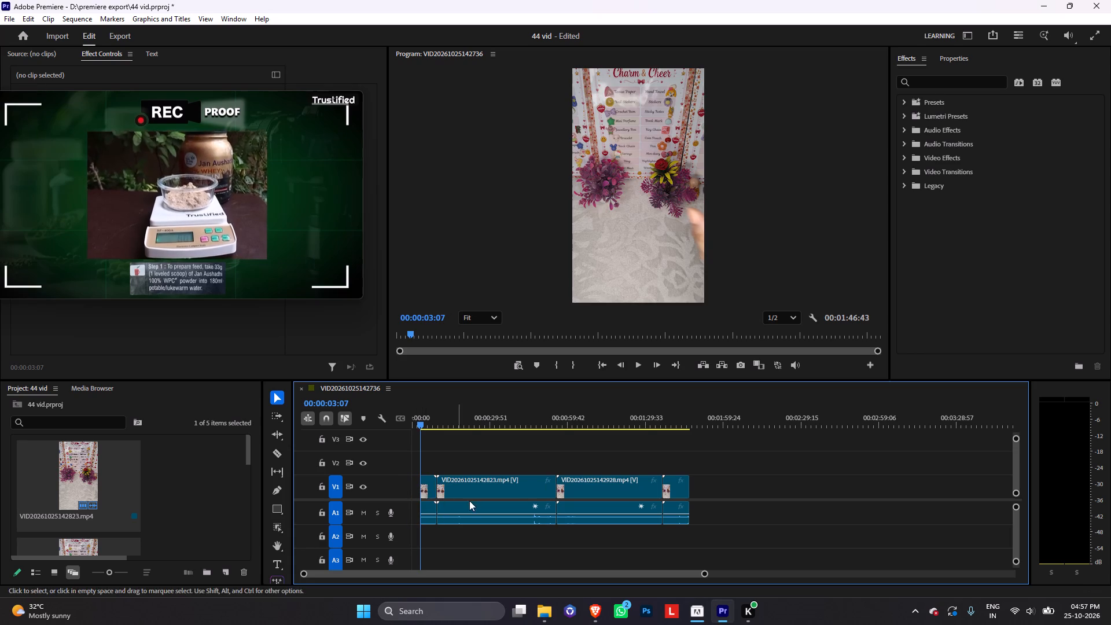
Select the trimmed opening clip and move the floating video window off its effect controls, over the effects list area.
click(427, 490)
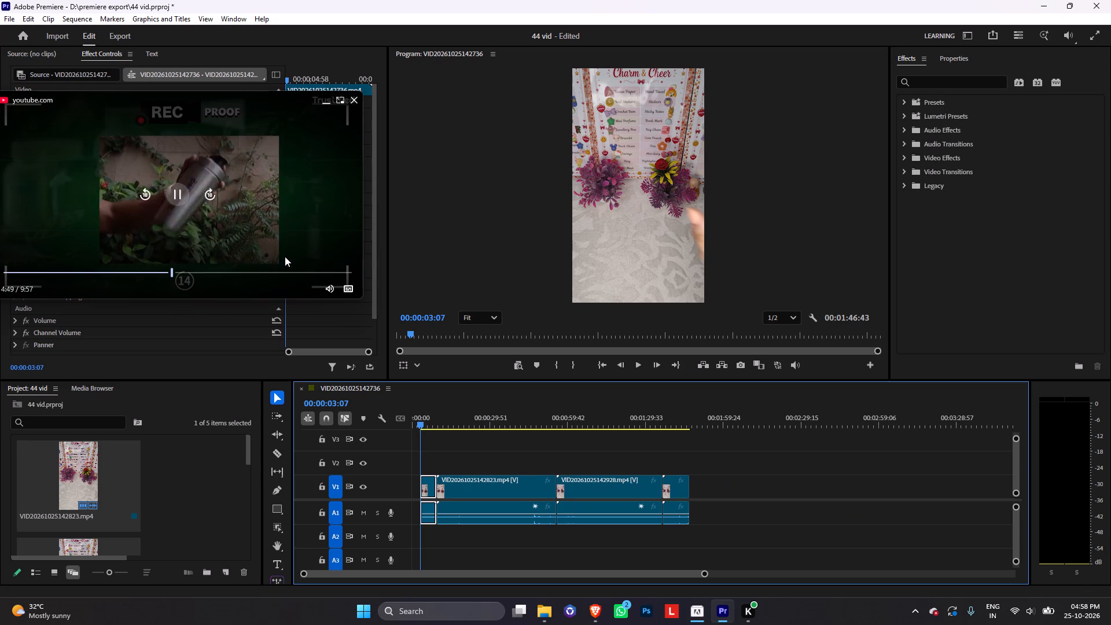
drag(268, 247, 526, 292)
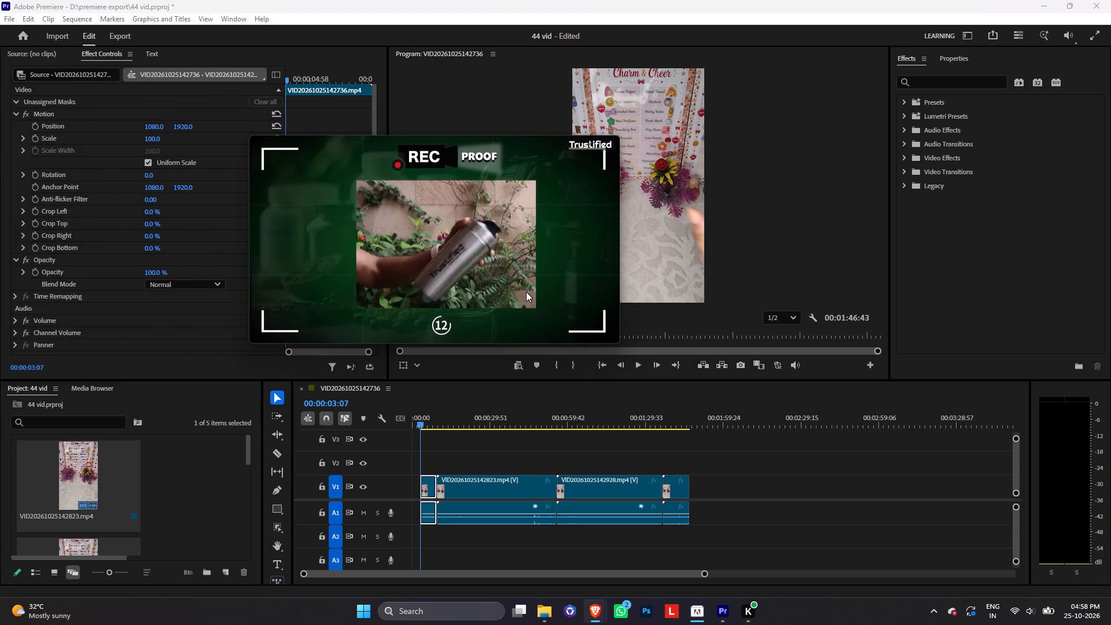
drag(526, 292, 1019, 253)
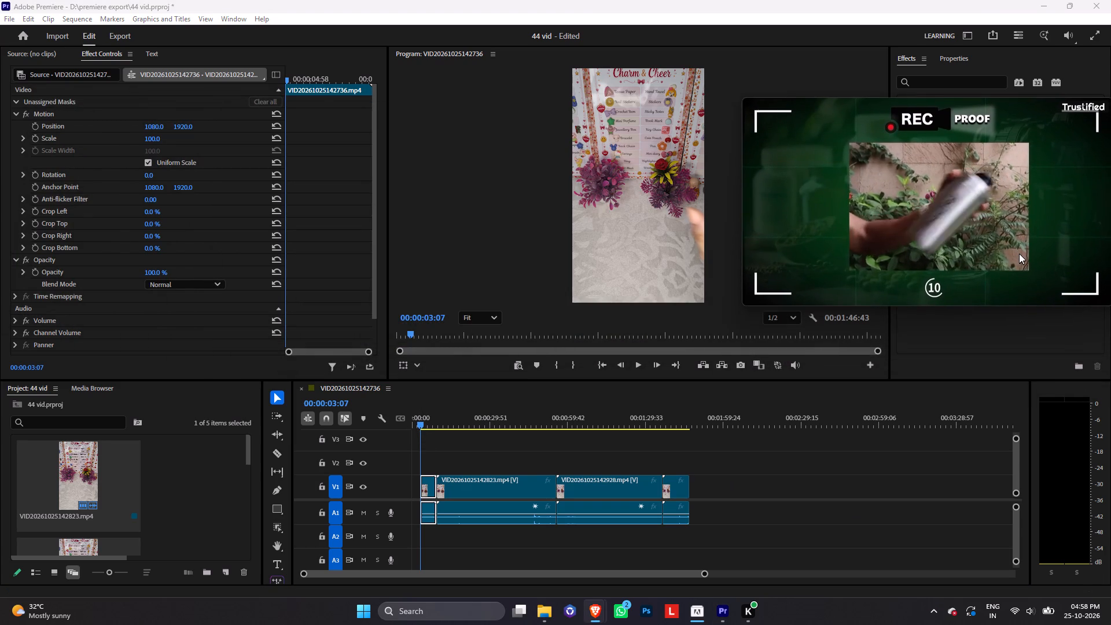
drag(1019, 253, 1019, 246)
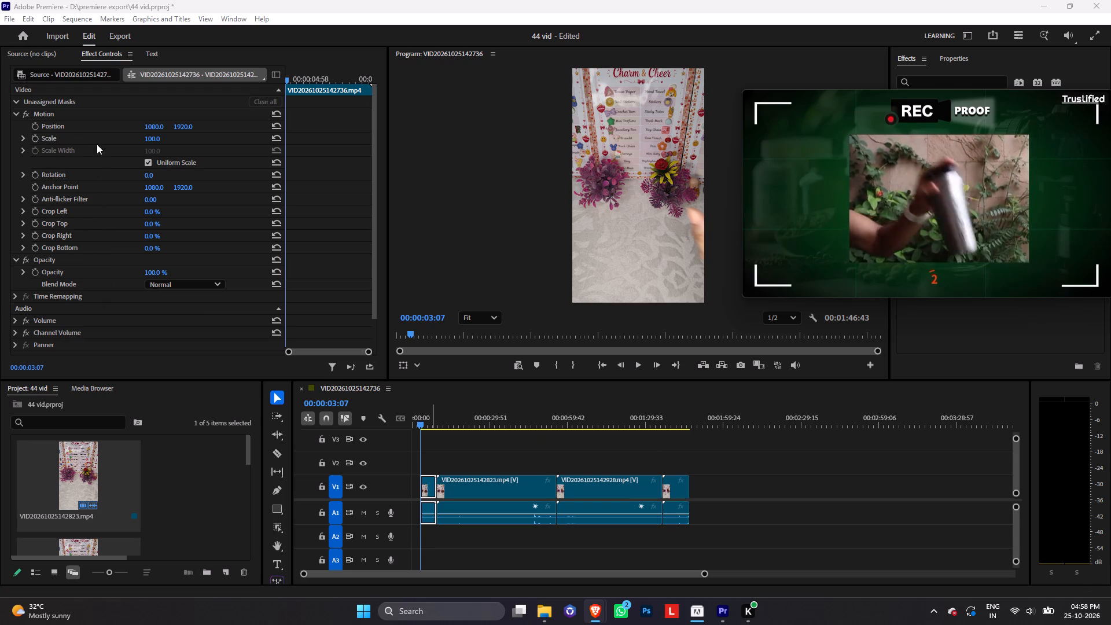
Enlarge the opening clip to scale 126 and shift its picture sideways to a horizontal position of about 871.6.
drag(153, 137, 167, 137)
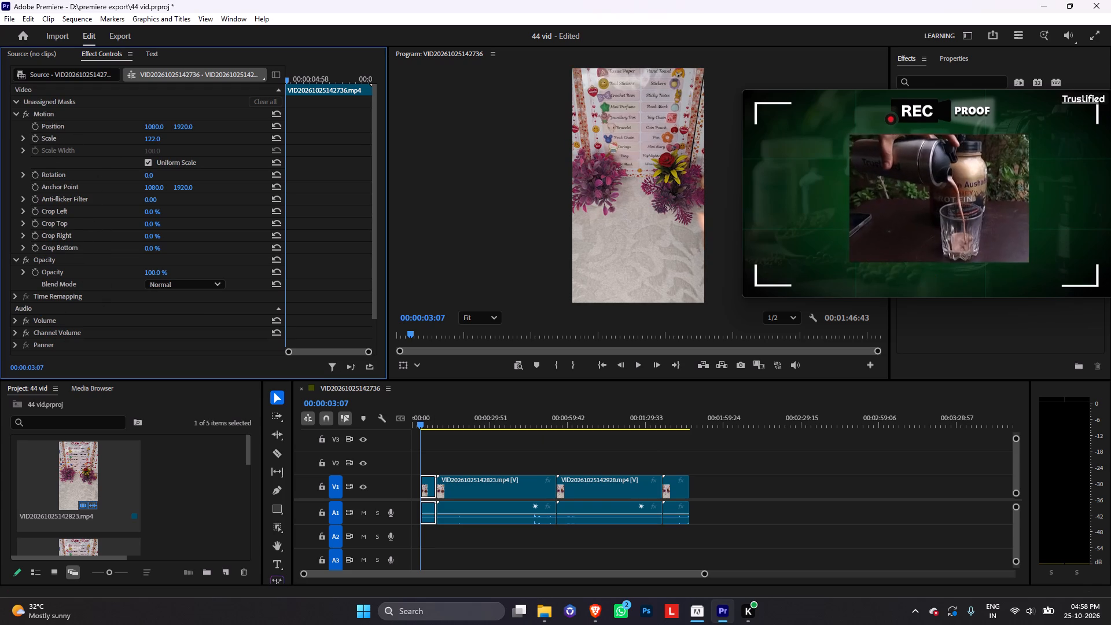
drag(167, 137, 169, 137)
click(623, 236)
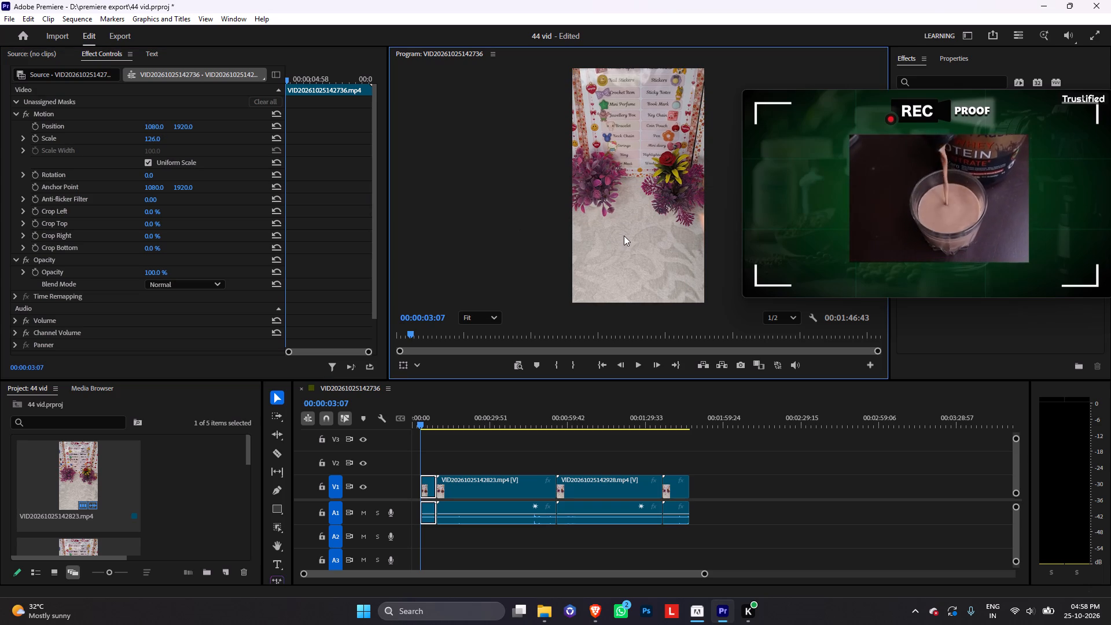
triple_click(652, 238)
drag(659, 244, 643, 244)
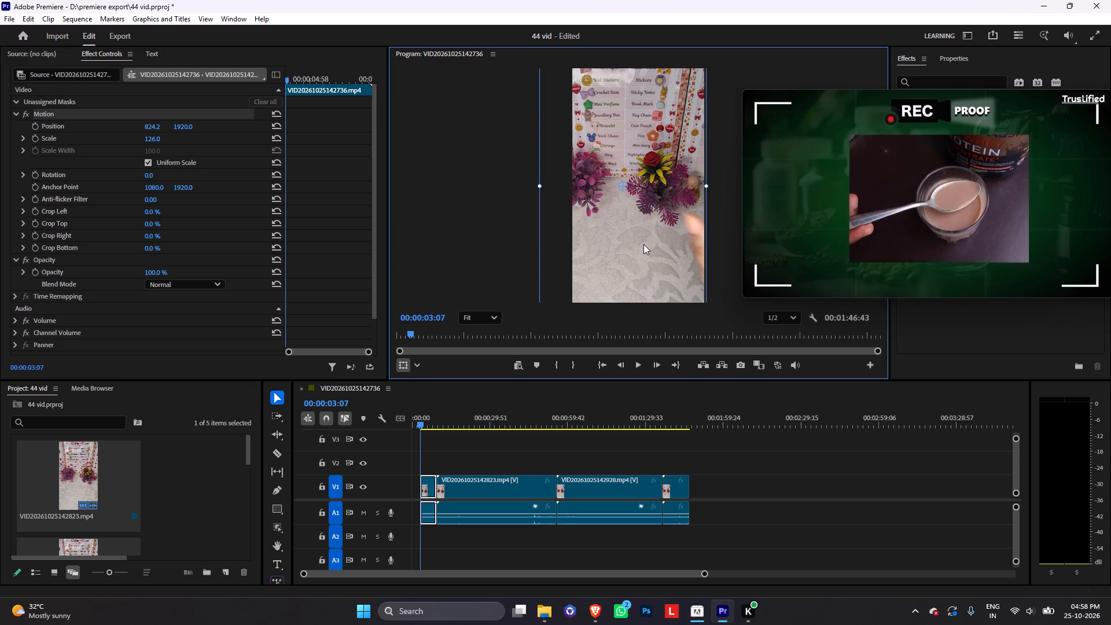
drag(643, 244, 646, 244)
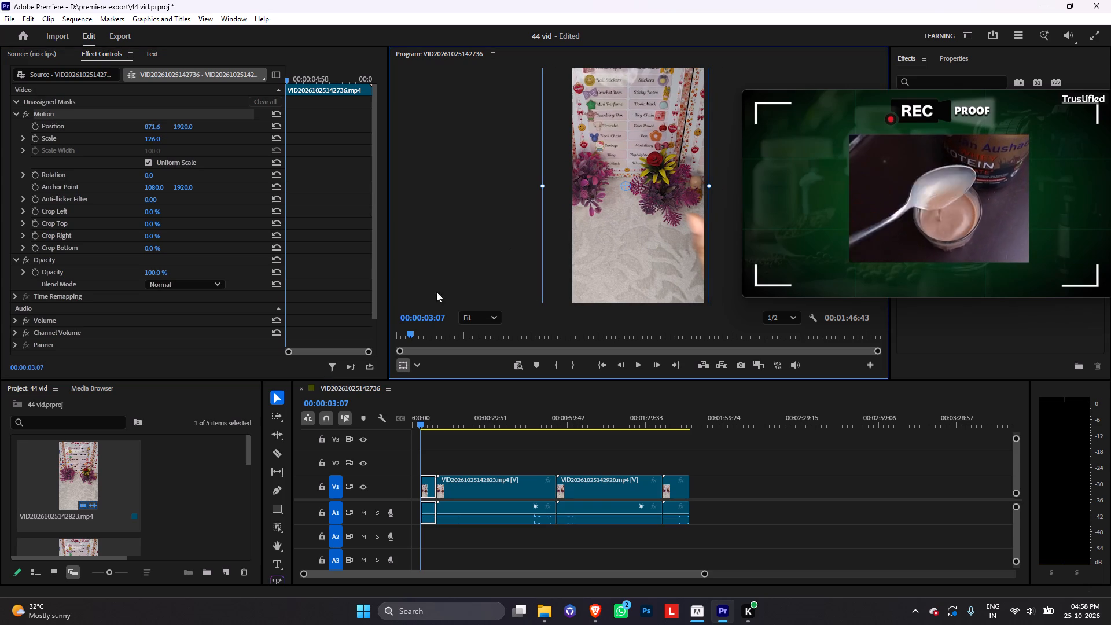
Animate the opening clip's scale with a keyframe at its first frame and a value of 100 at 00:00:03:47.
click(36, 135)
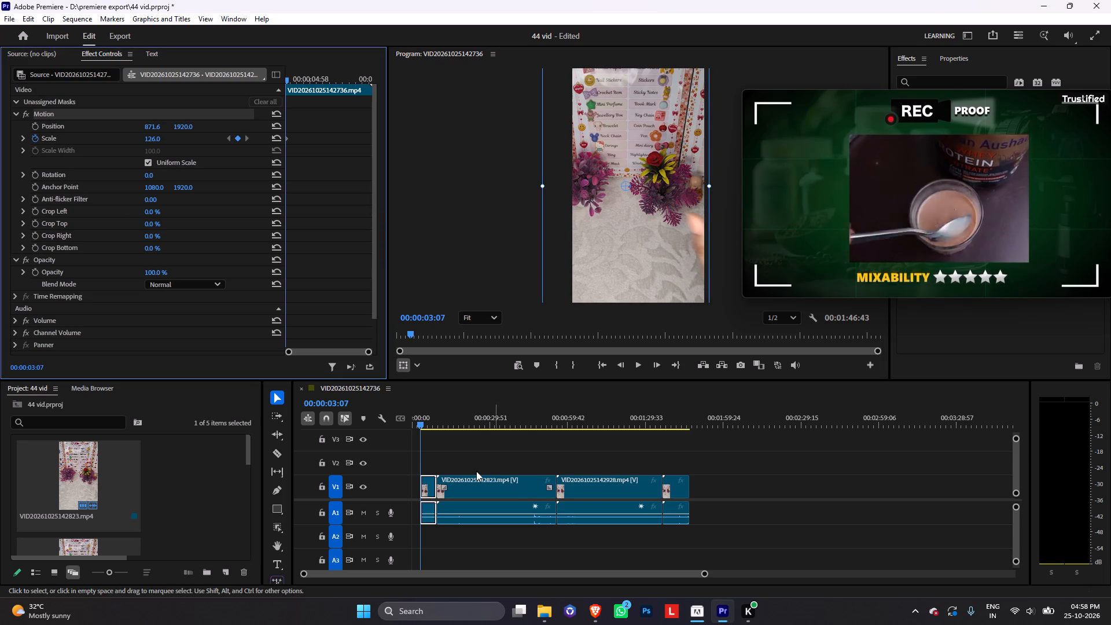
click(418, 425)
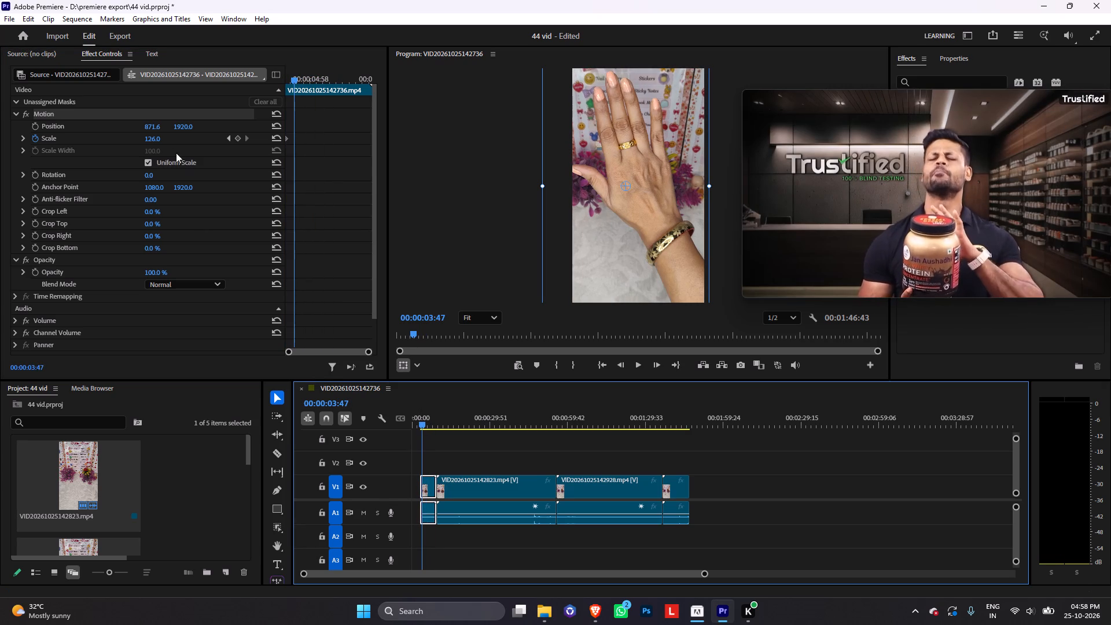
click(152, 142)
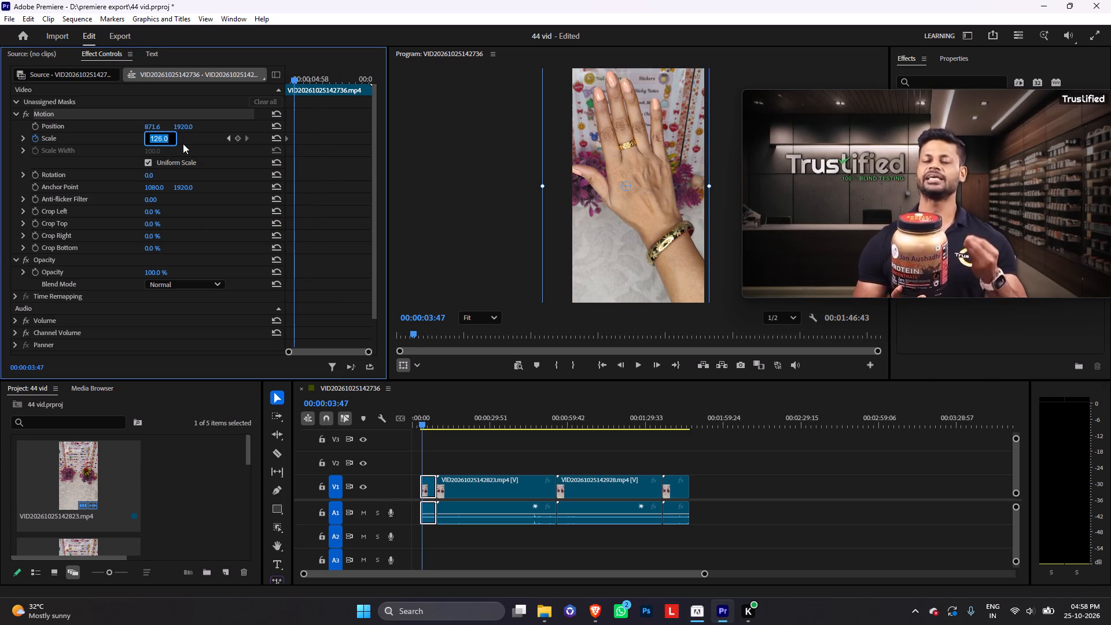
text(100)
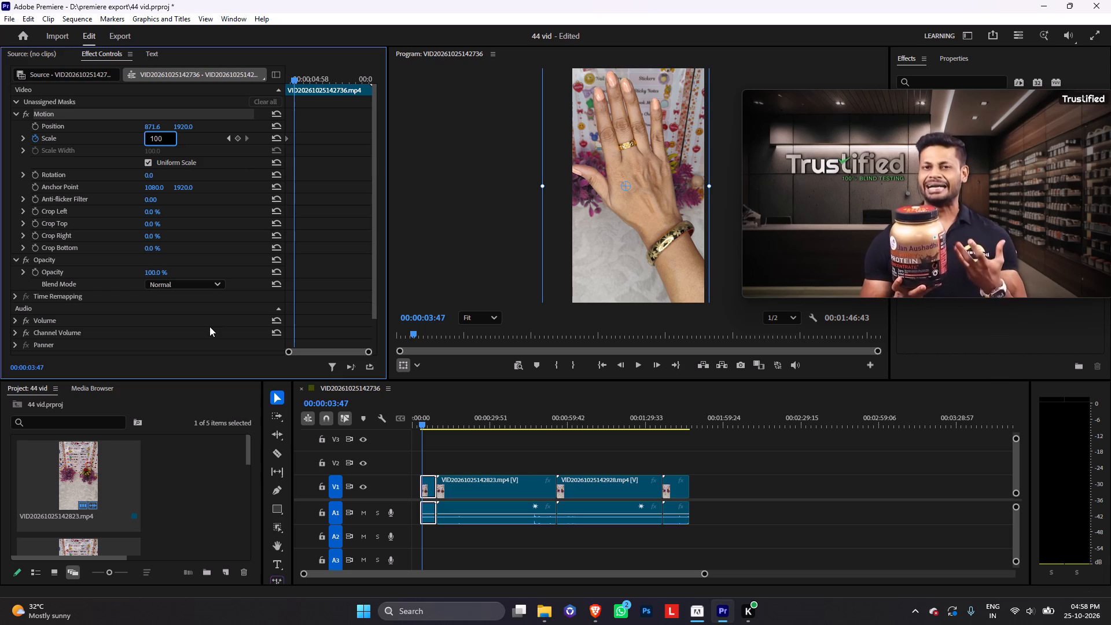
click(209, 326)
Recentre the opening clip's picture in the frame at position 1080, 1920.
click(627, 258)
double_click(638, 273)
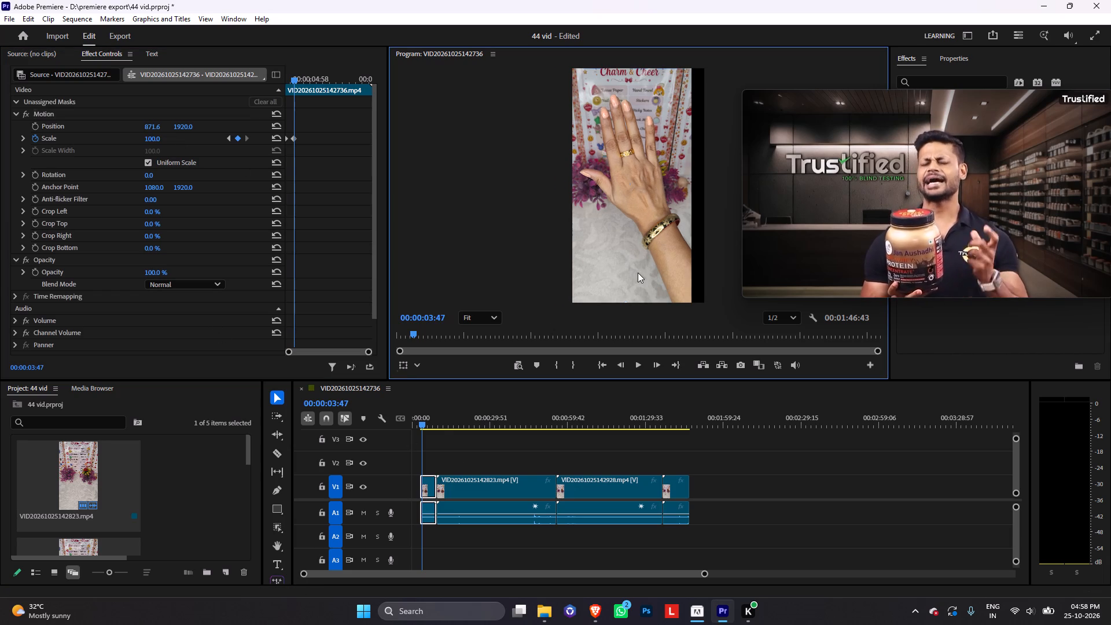
drag(626, 285, 637, 285)
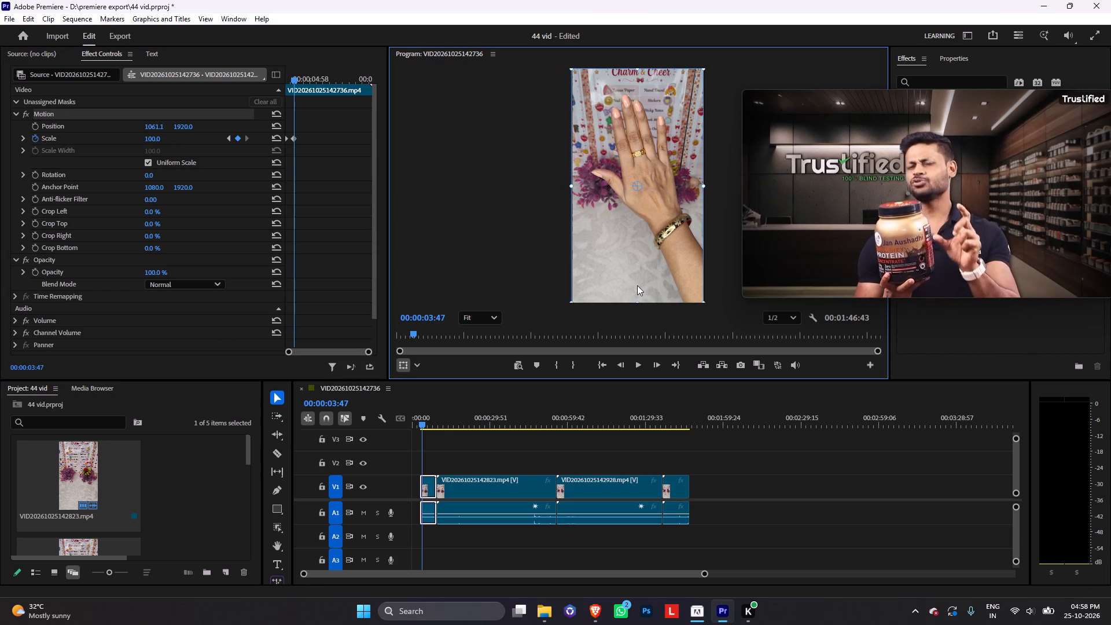
drag(637, 285, 638, 285)
click(495, 277)
Play the opening clip to check the zoom-out animation, and return the playhead to the clip's first frame.
drag(420, 427, 406, 430)
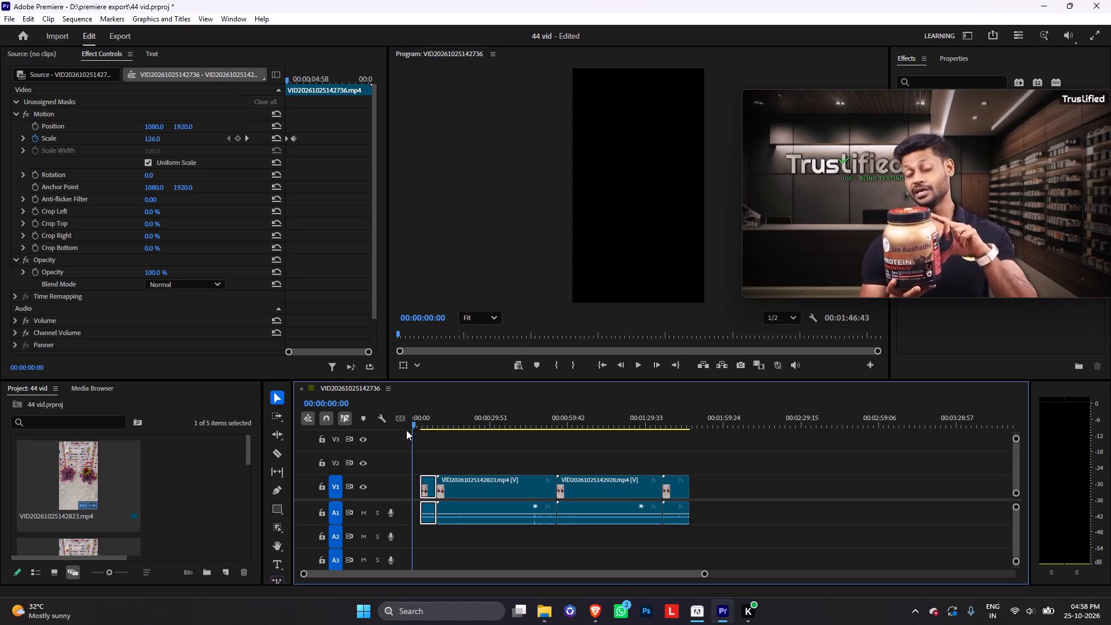
drag(406, 430, 405, 431)
key(space)
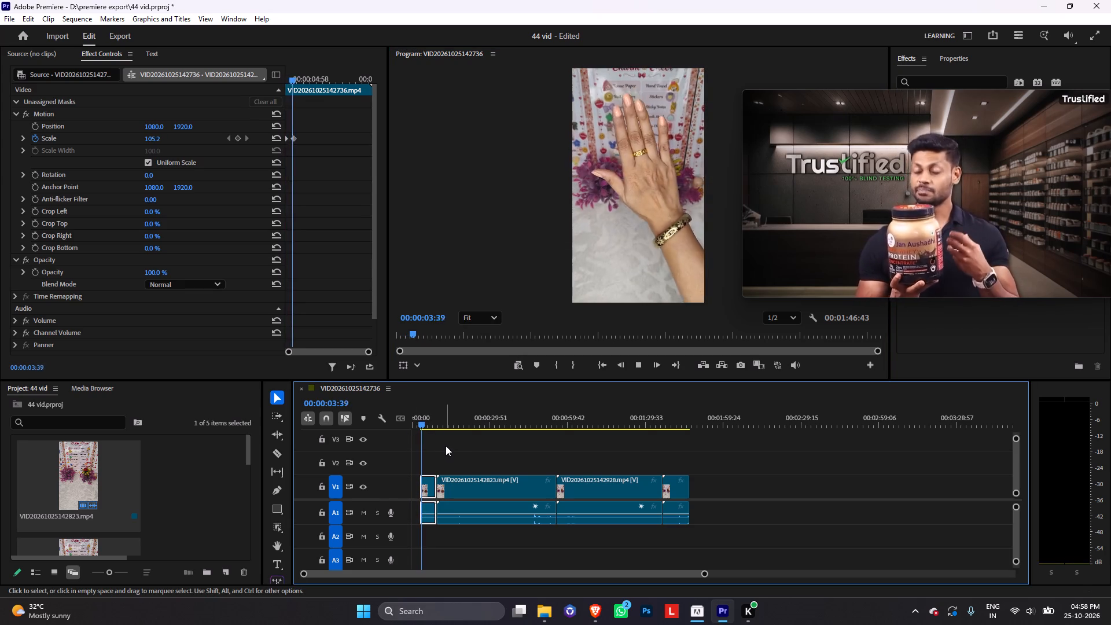
key(space)
click(424, 422)
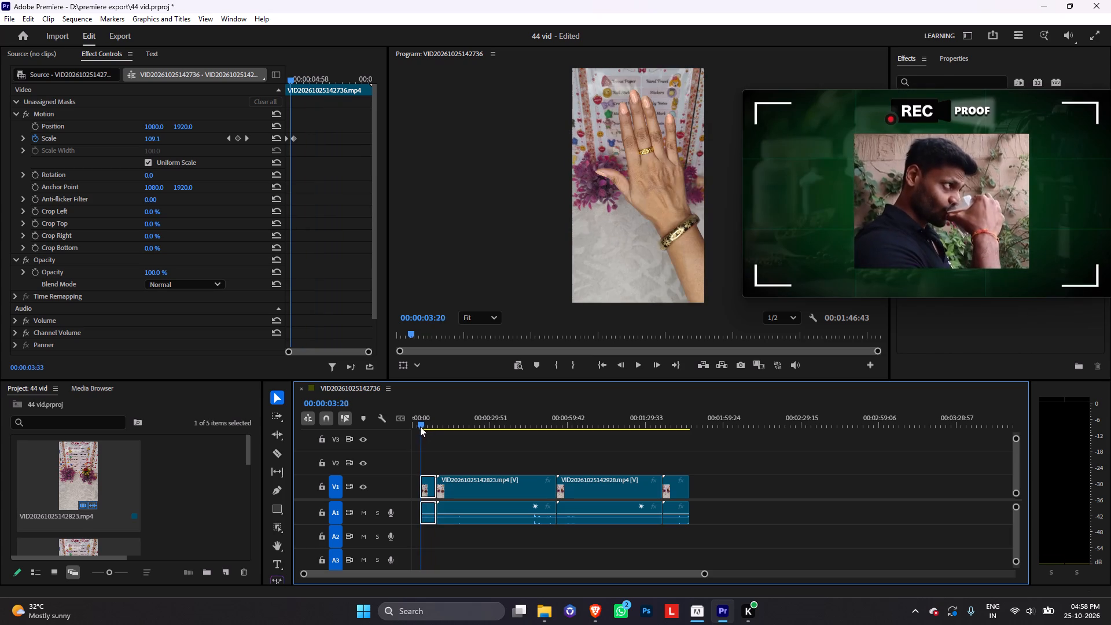
key(space)
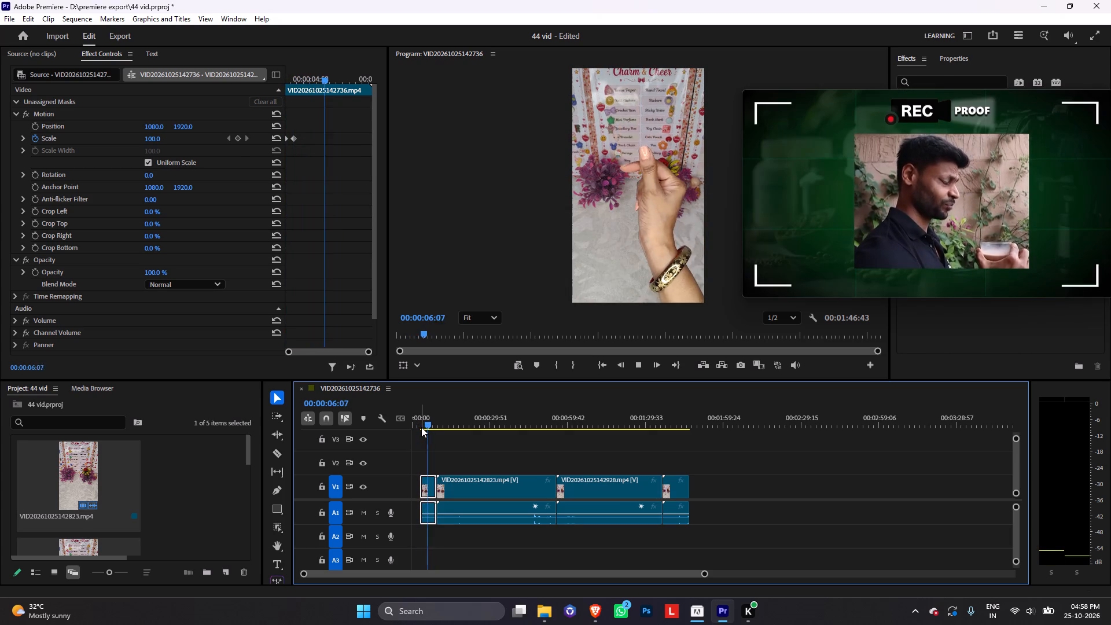
key(space)
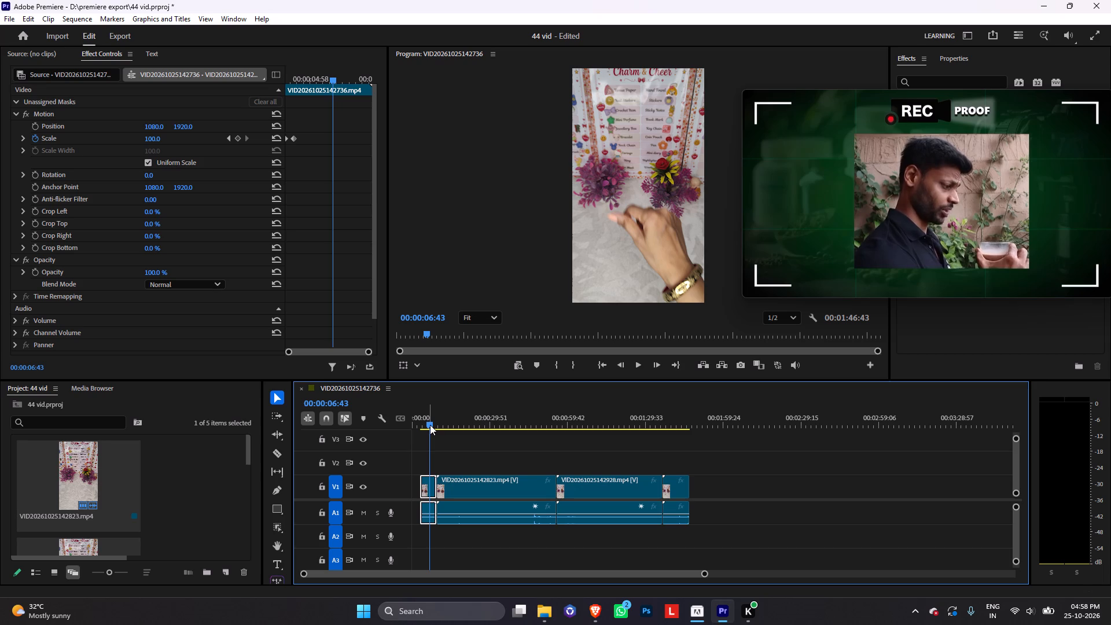
drag(430, 425, 425, 429)
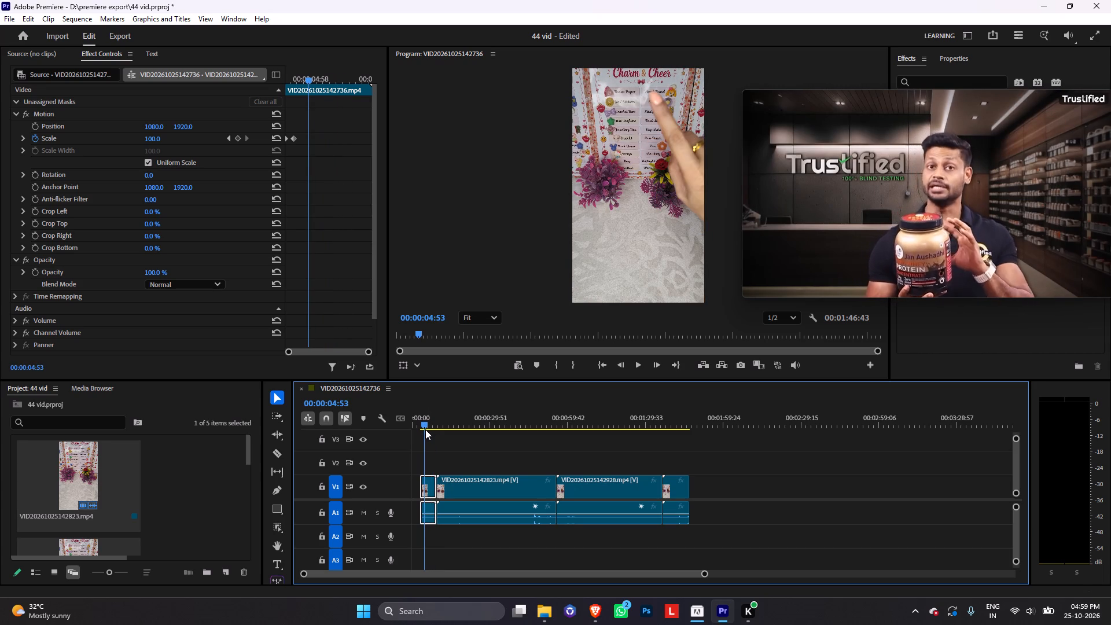
drag(425, 429, 421, 430)
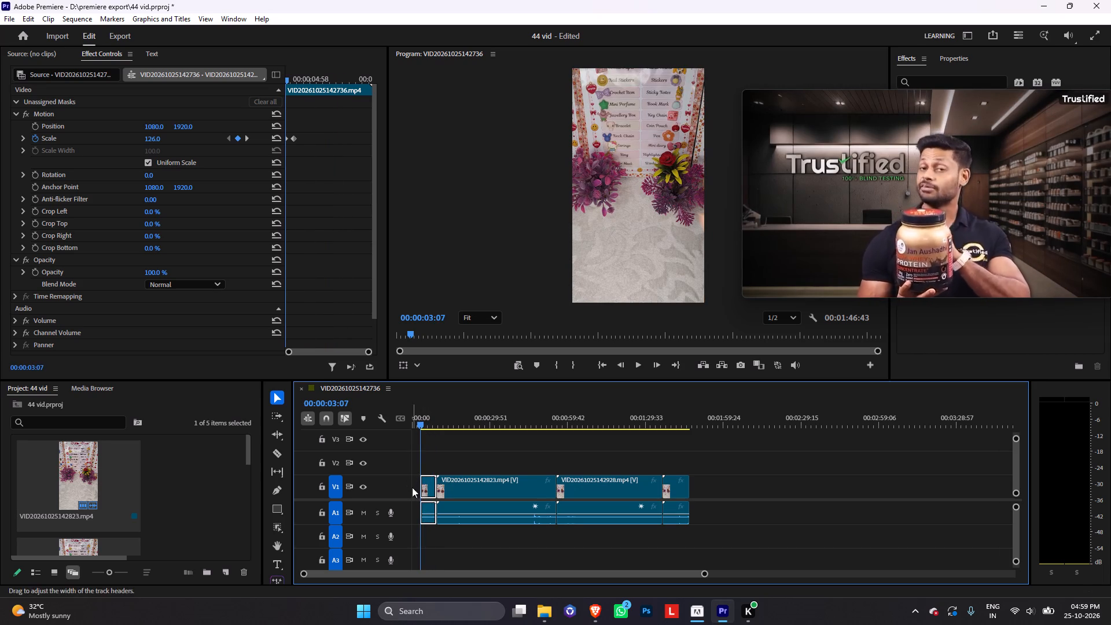
Ripple delete the empty gap before the opening clip so the sequence starts at 00:00:00:00.
click(414, 490)
right_click(414, 490)
click(423, 497)
Play the sequence through the opening clip into the start of VID20261025142823.mp4.
key(space)
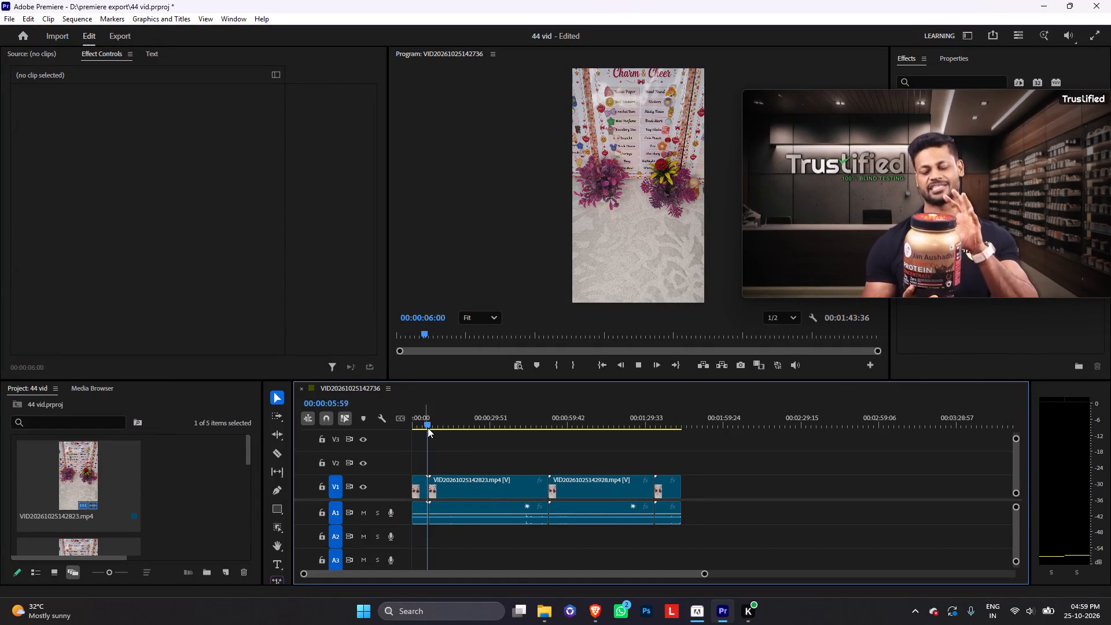
key(space)
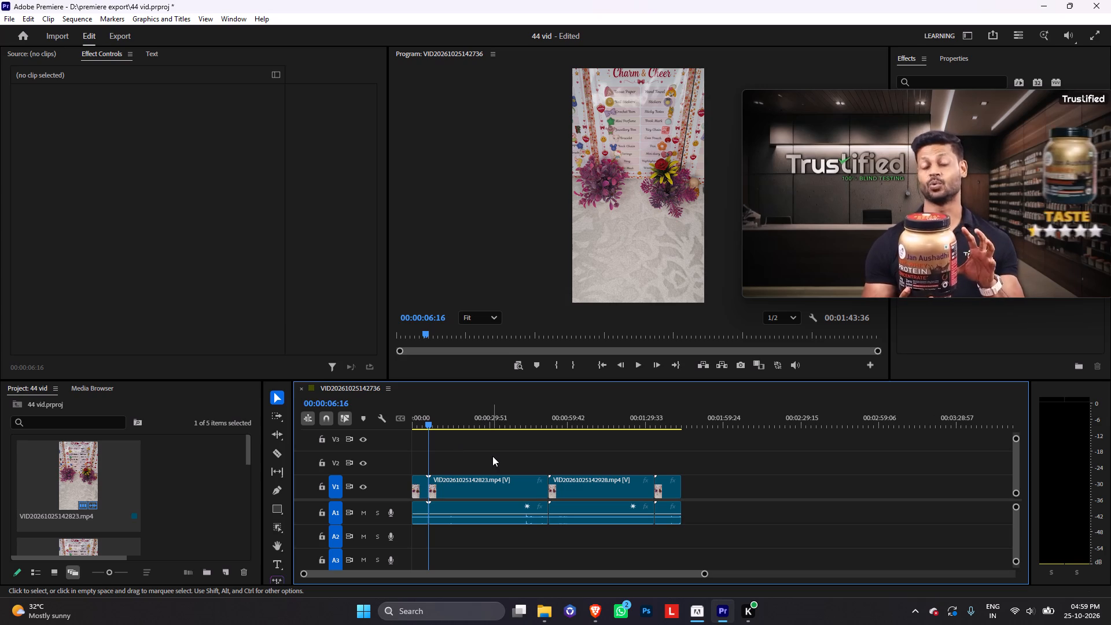
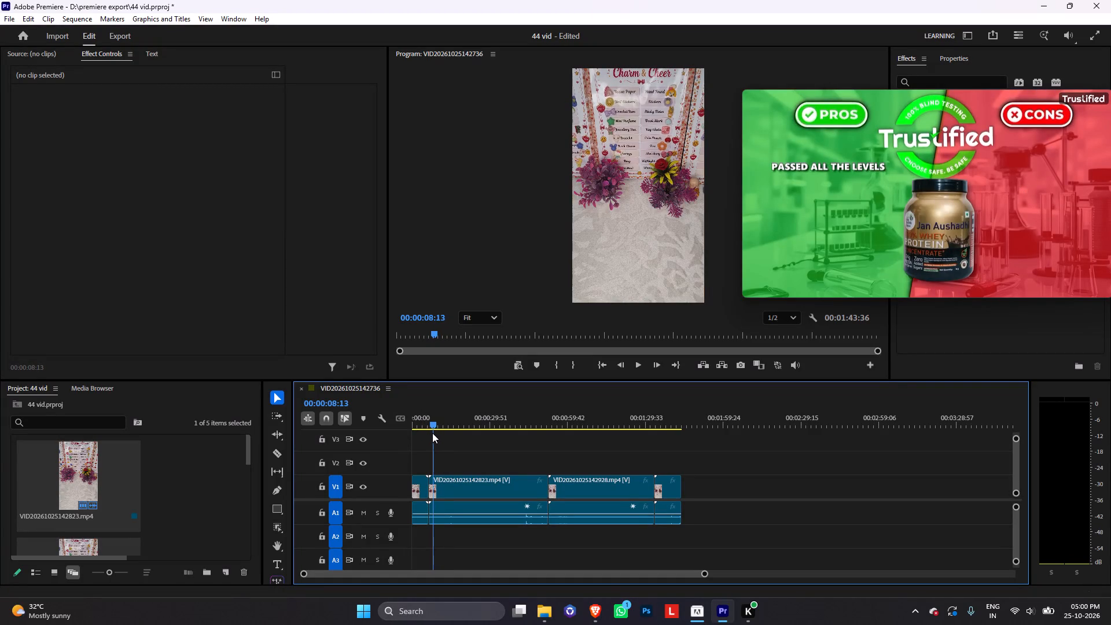
Ripple trim the start of VID20261025142823.mp4 up to the playhead at 00:00:08:13.
text(q)
Play on briefly through VID20261025142823.mp4 and split it at 00:00:08:16.
key(space)
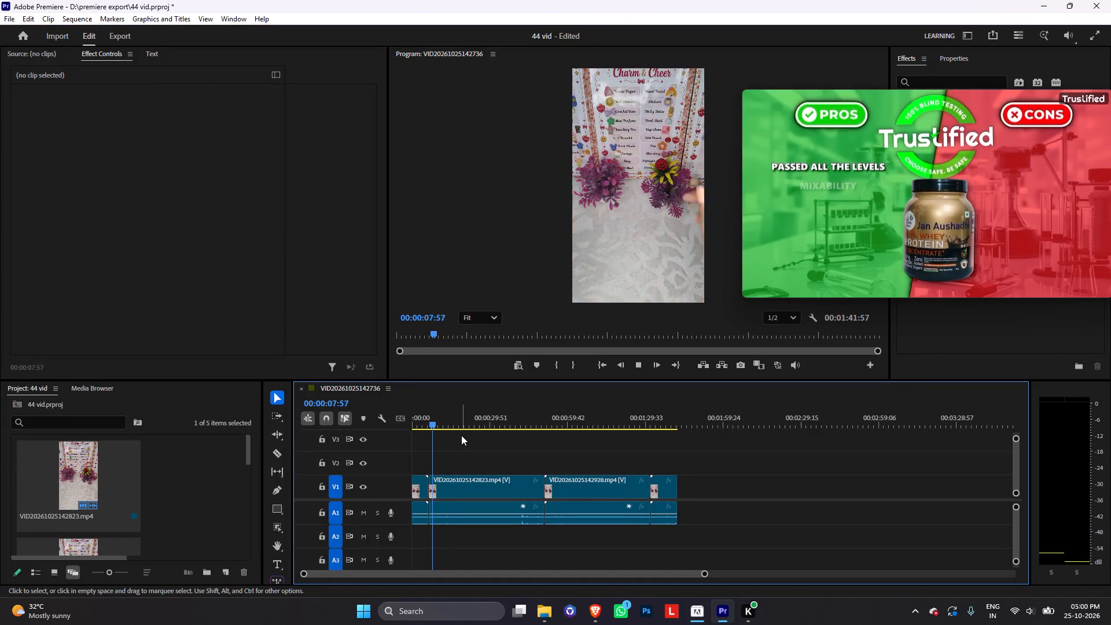
key(space)
key(ctrl+k)
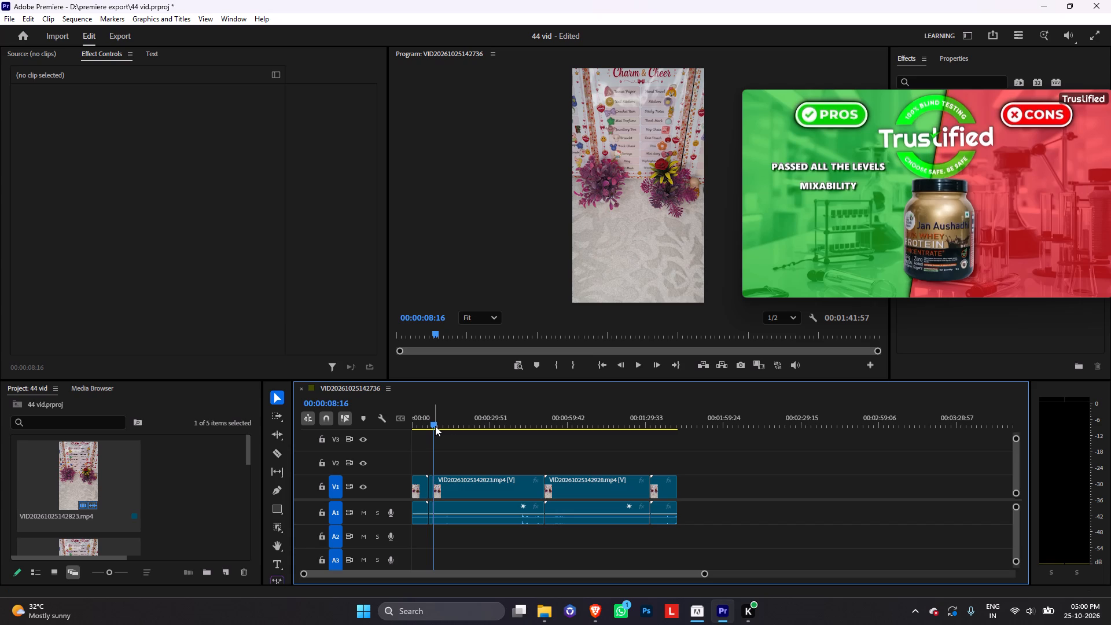
Ripple trim the start of the piece after the 00:00:08:16 split up to about 00:00:16, removing the empty-table footage.
drag(435, 426, 451, 432)
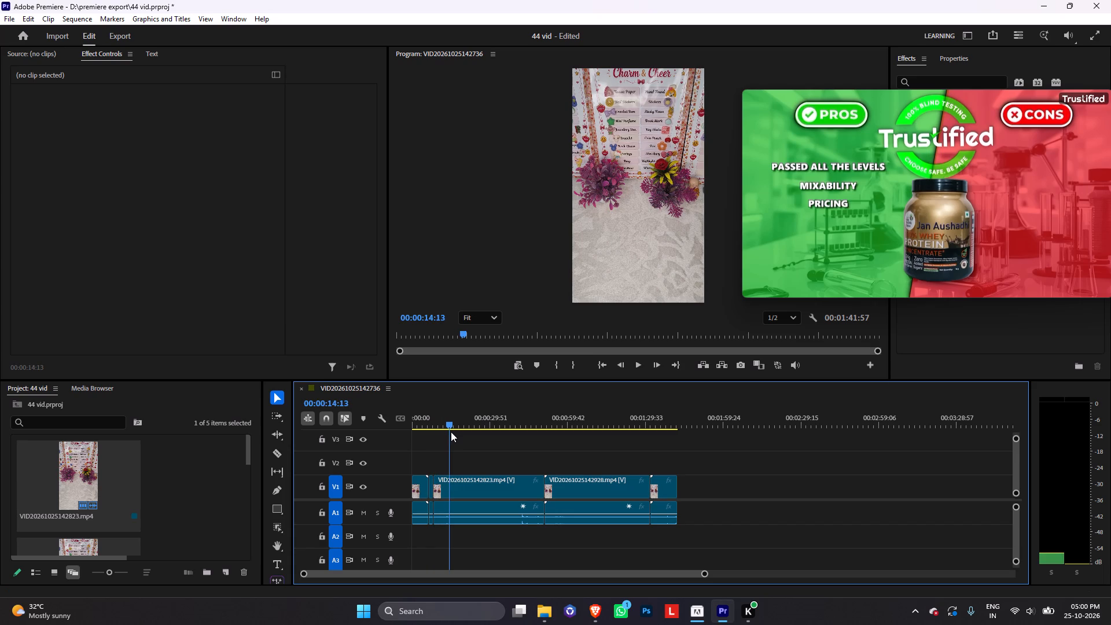
drag(451, 432, 452, 429)
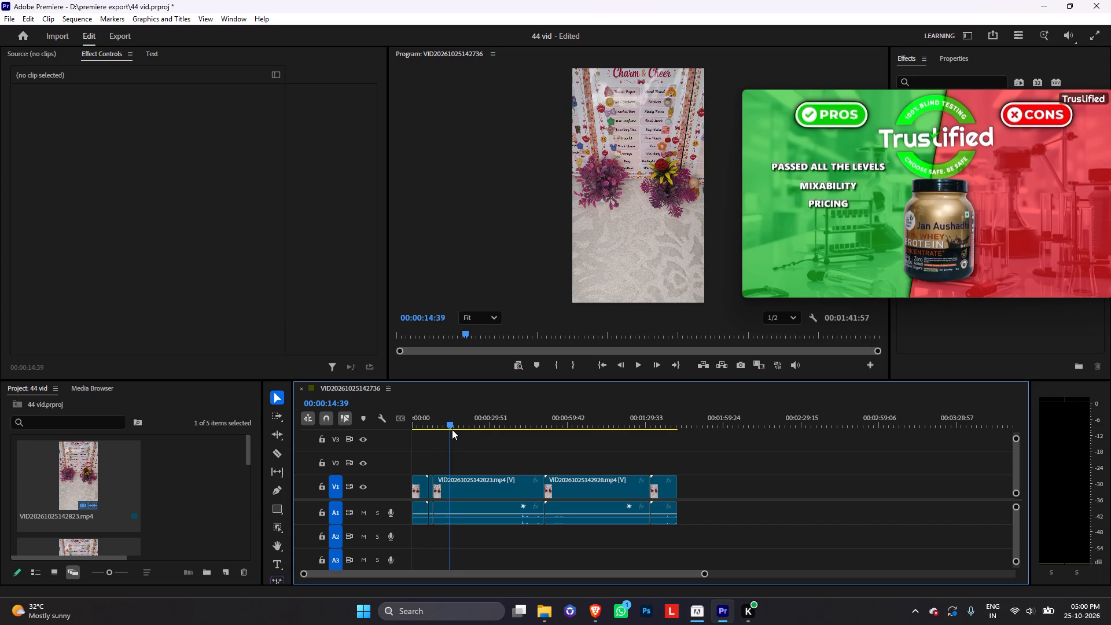
drag(452, 429, 457, 429)
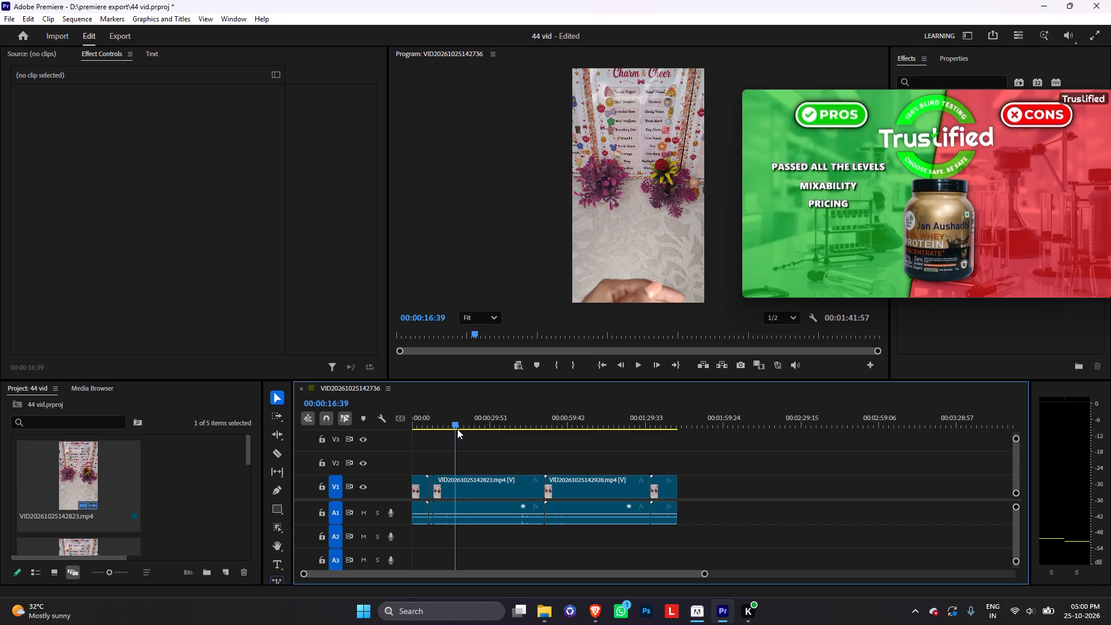
drag(457, 429, 456, 429)
text(q)
Review the watch footage in VID20261025142823.mp4 through to the start of VID20261025142928.mp4 to find where the clip should end.
key(space)
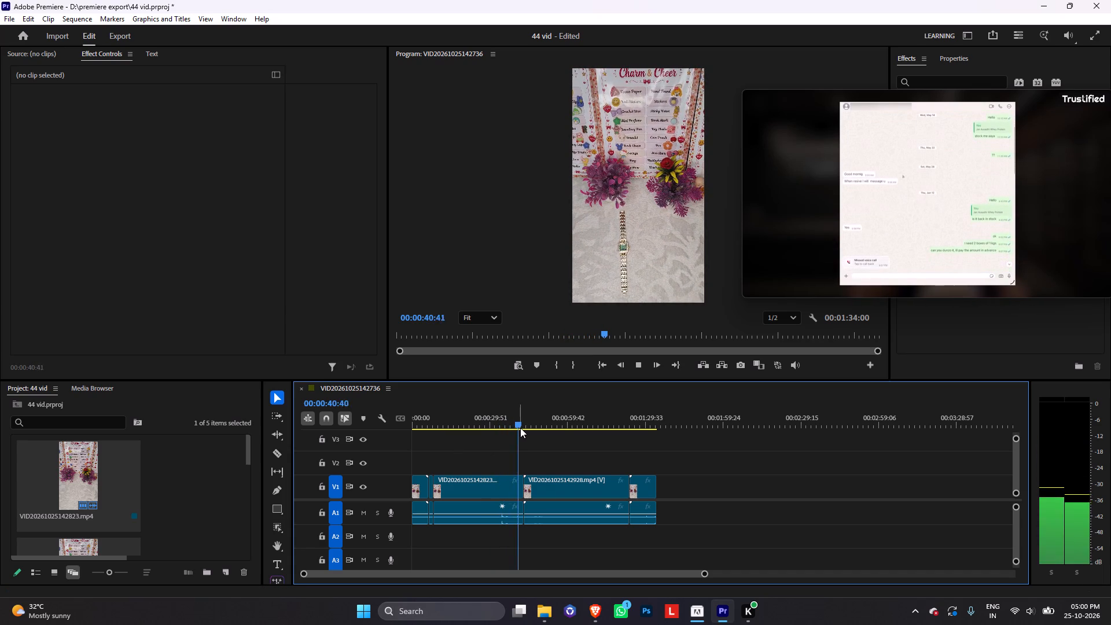
drag(518, 426, 522, 428)
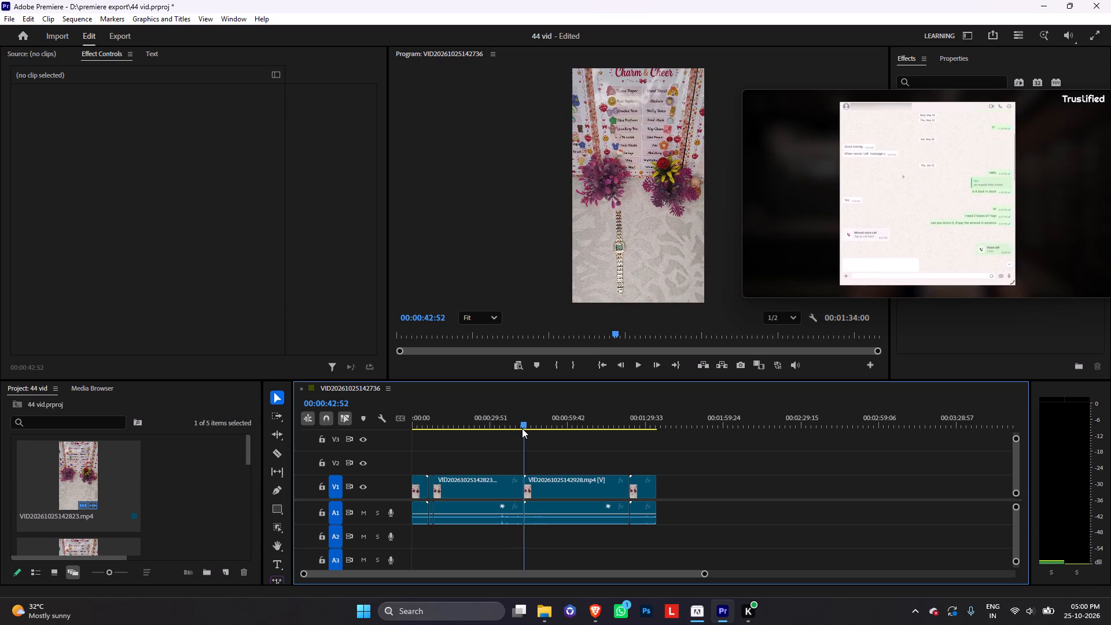
drag(522, 428, 525, 429)
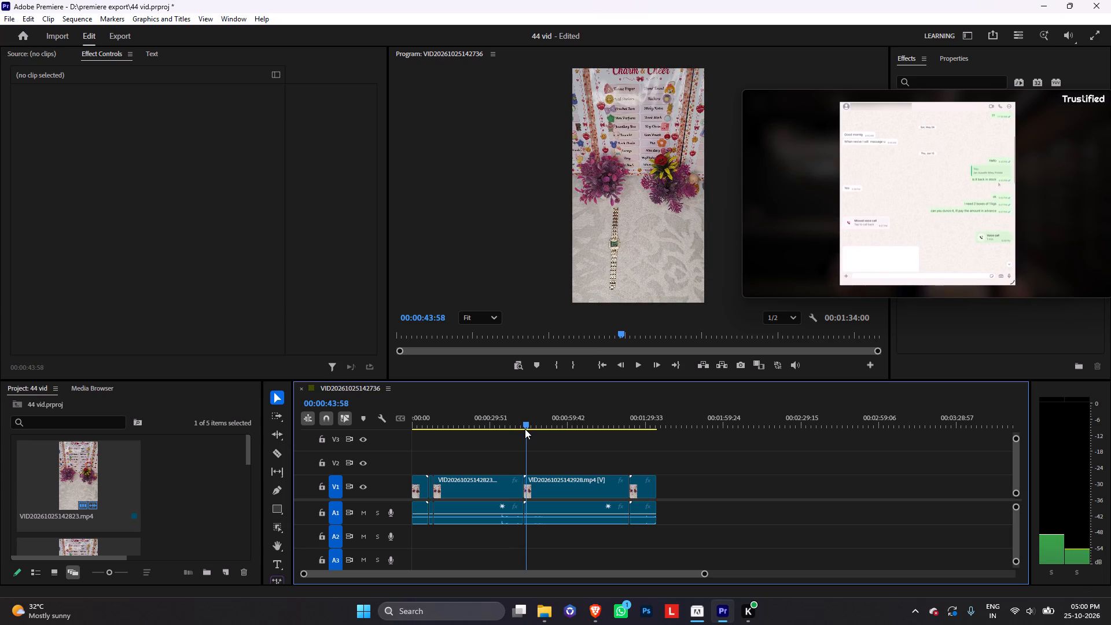
drag(525, 429, 496, 435)
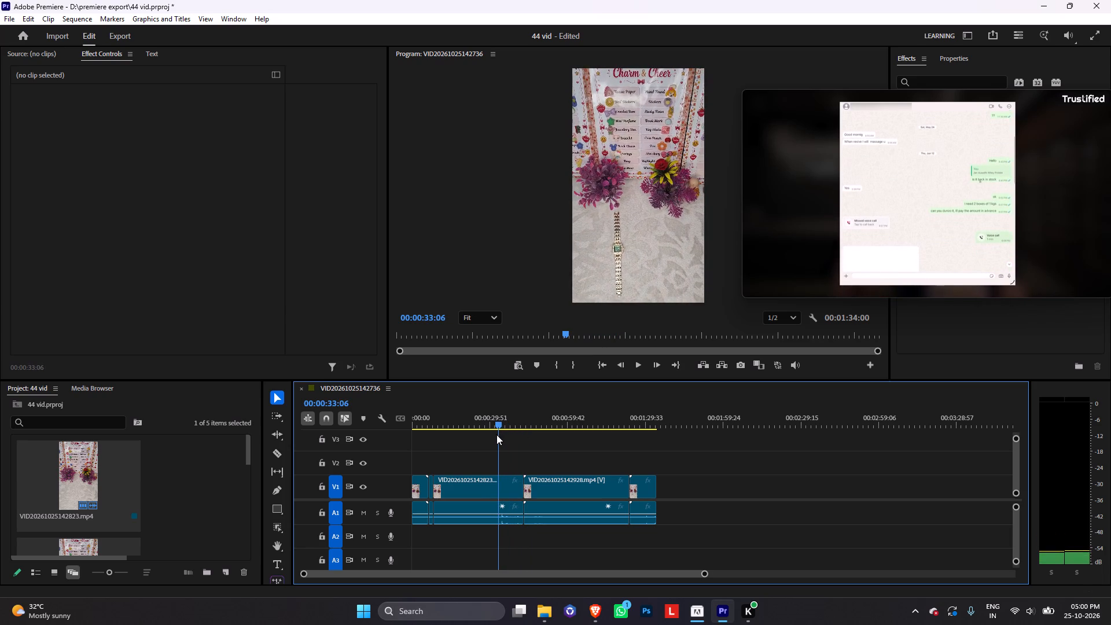
drag(496, 435, 458, 440)
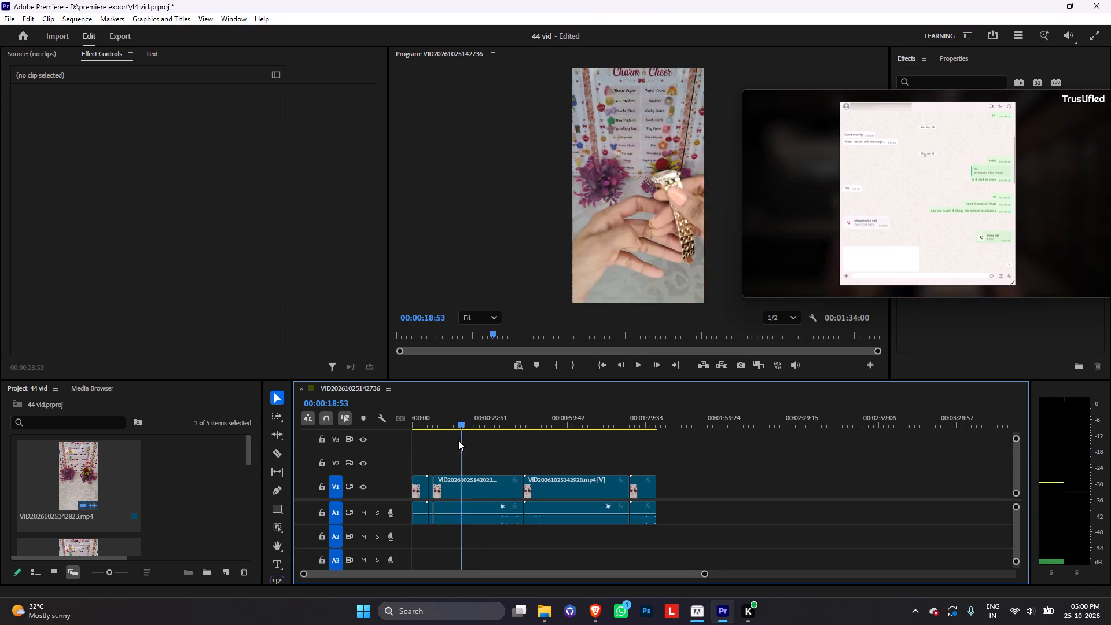
drag(458, 440, 438, 448)
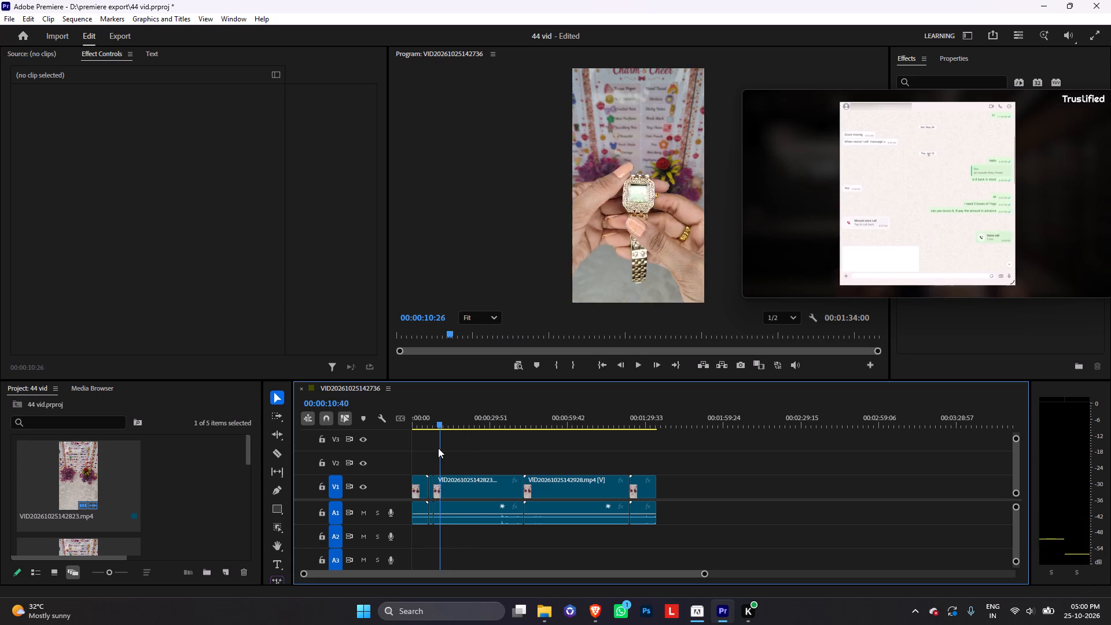
drag(438, 448, 472, 455)
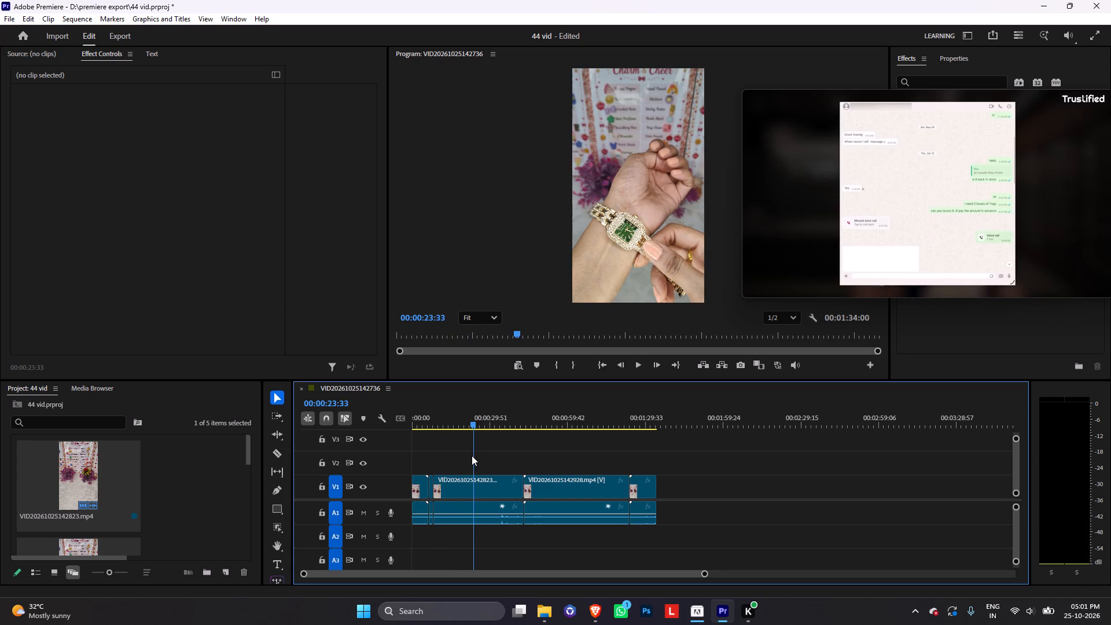
drag(472, 455, 484, 457)
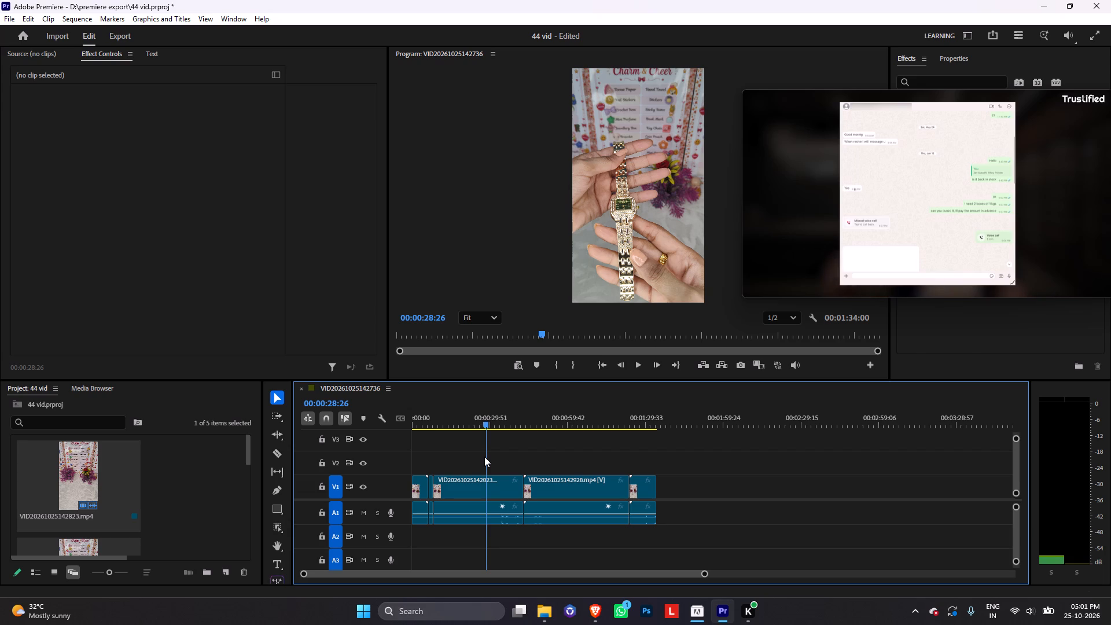
drag(484, 457, 479, 457)
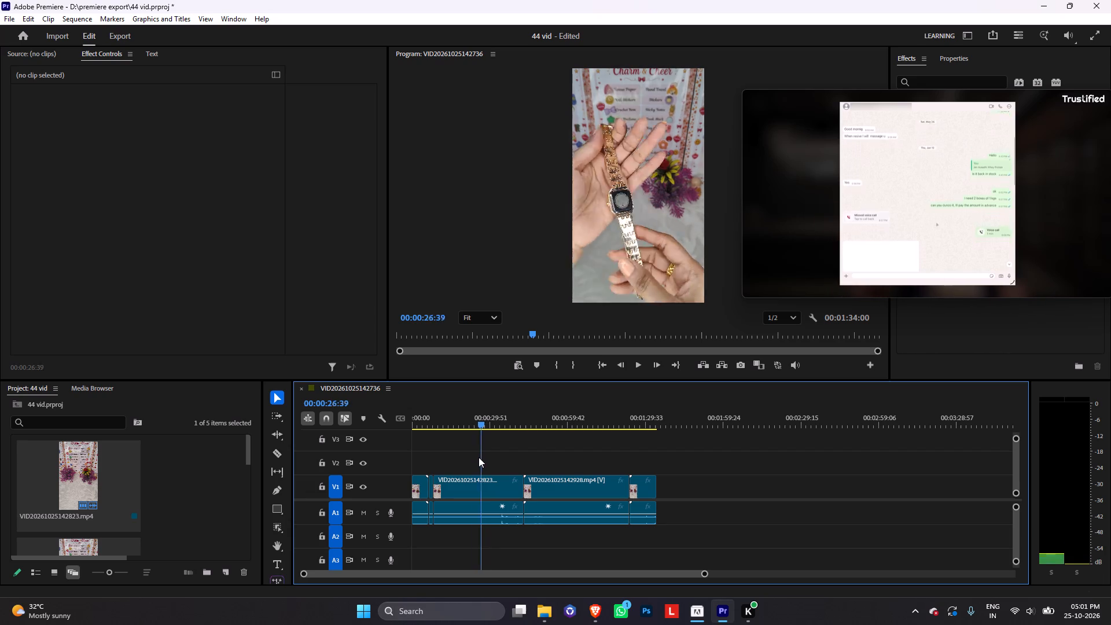
drag(479, 457, 468, 457)
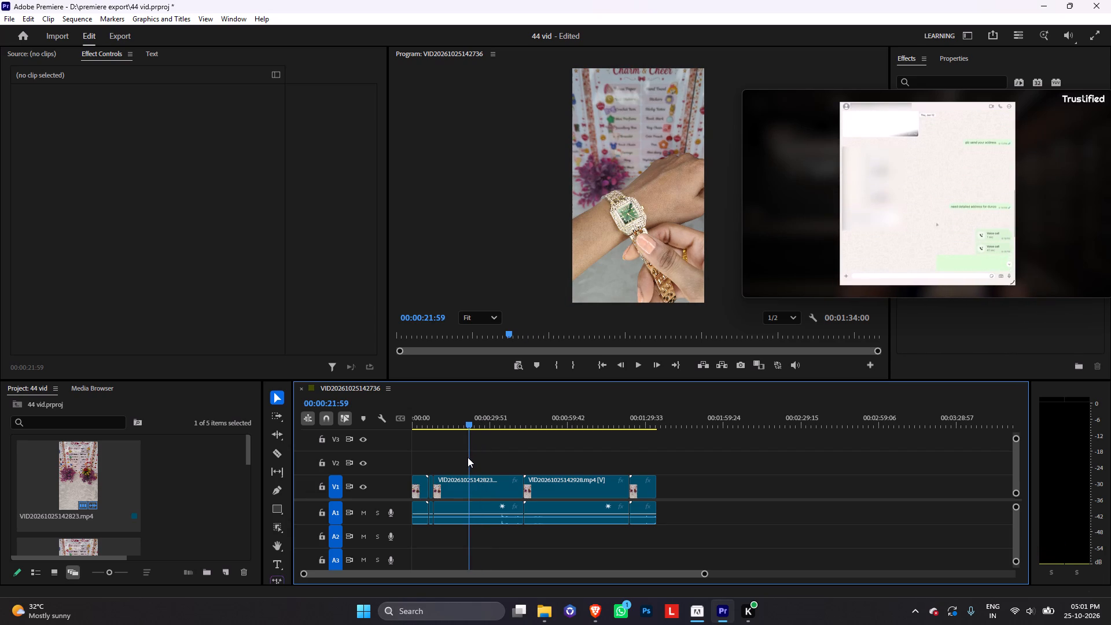
drag(468, 457, 444, 454)
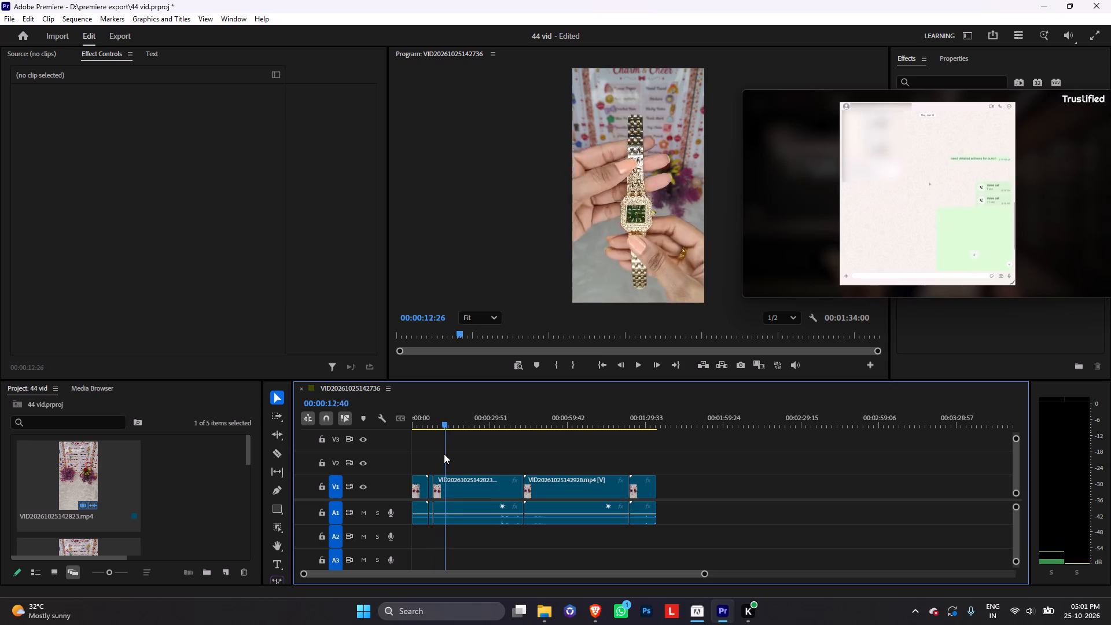
drag(444, 454, 456, 454)
drag(459, 425, 434, 432)
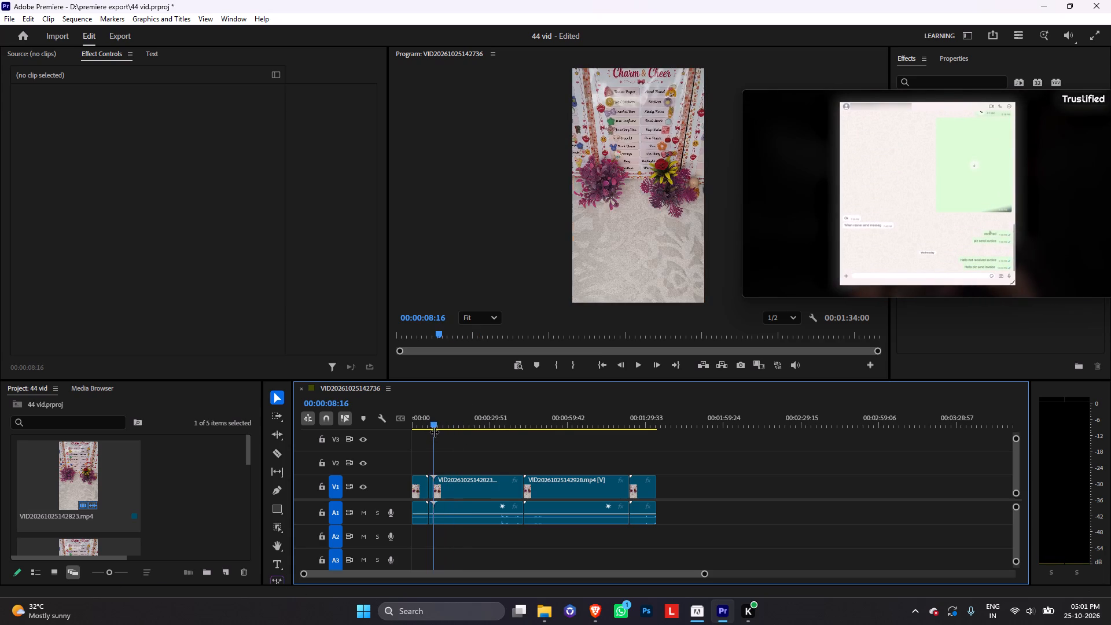
drag(434, 432, 456, 433)
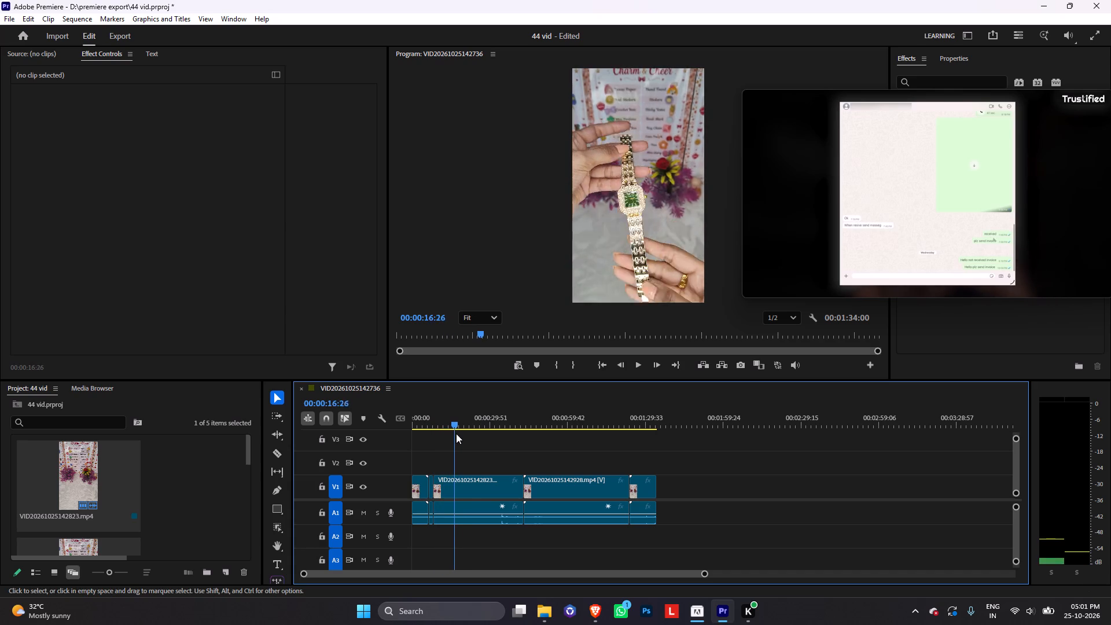
drag(456, 433, 496, 436)
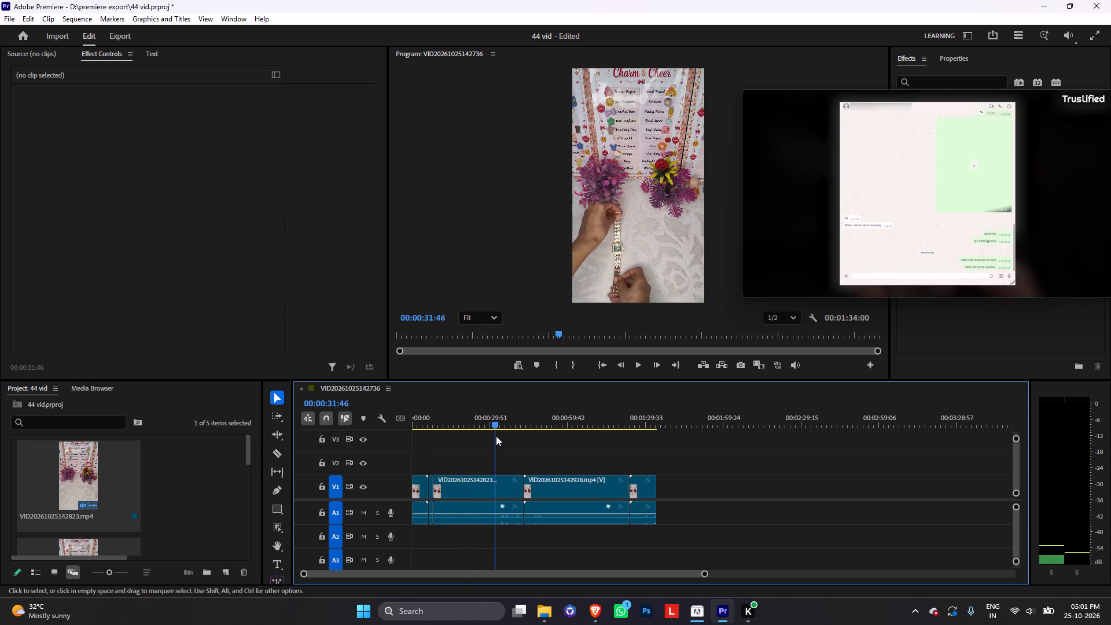
drag(496, 436, 507, 436)
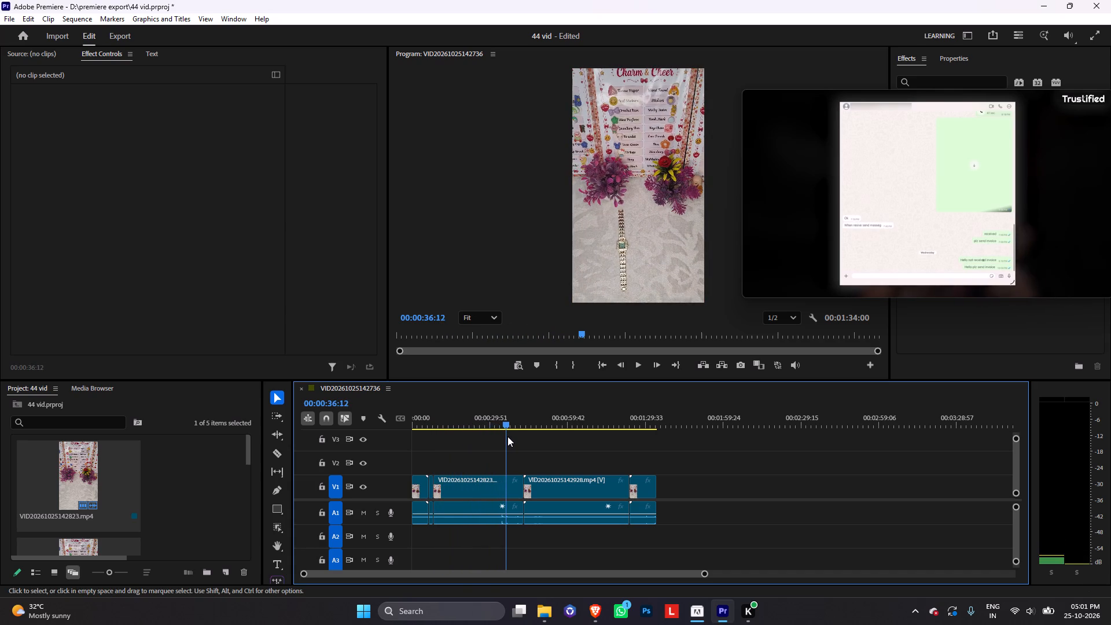
drag(507, 436, 494, 440)
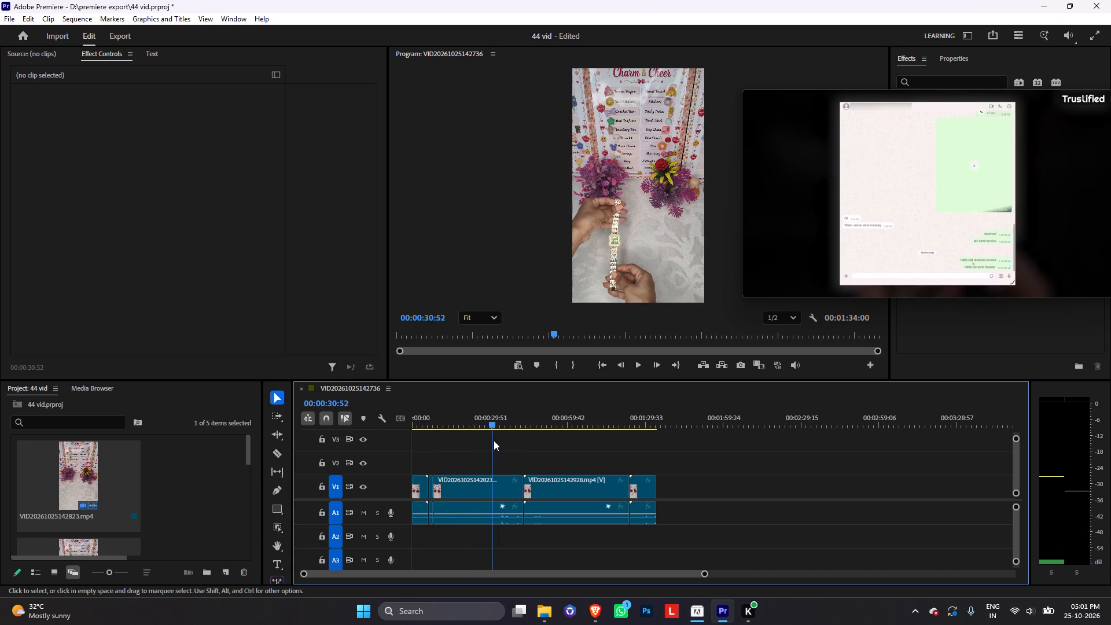
Trim the end of VID20261025142823.mp4 back to 00:00:32:39 and ripple delete the gap before VID20261025142928.mp4.
drag(494, 440, 498, 440)
click(518, 481)
drag(521, 482, 509, 483)
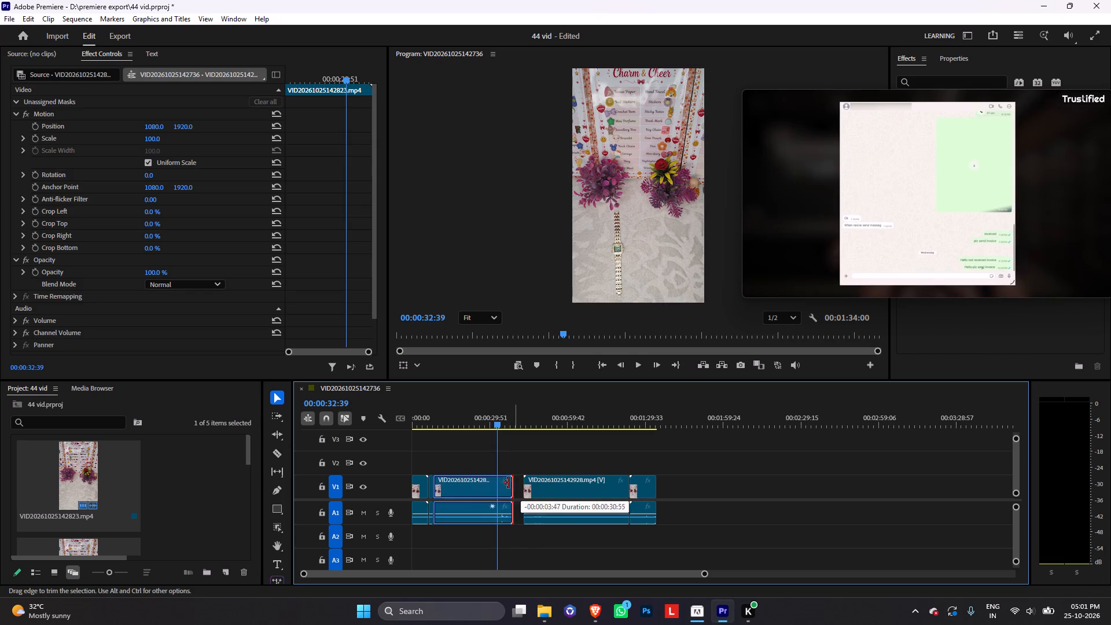
drag(509, 483, 496, 485)
click(510, 479)
right_click(510, 479)
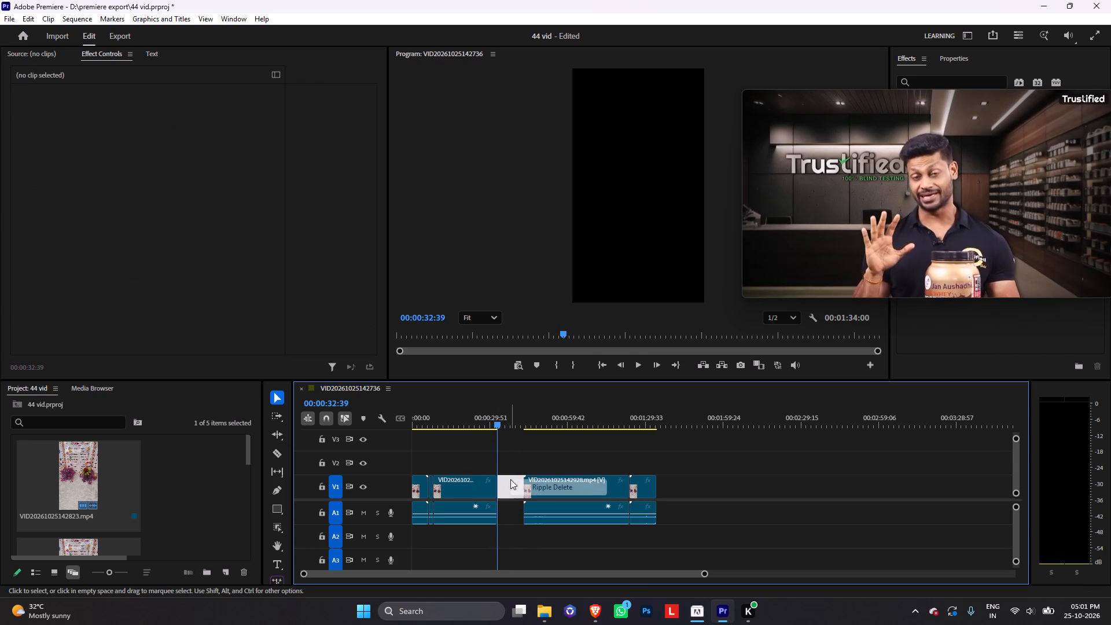
click(523, 484)
Ripple trim the start of VID20261025142928.mp4 up to about 00:00:36, where the second watch is already in hand.
drag(495, 428, 506, 429)
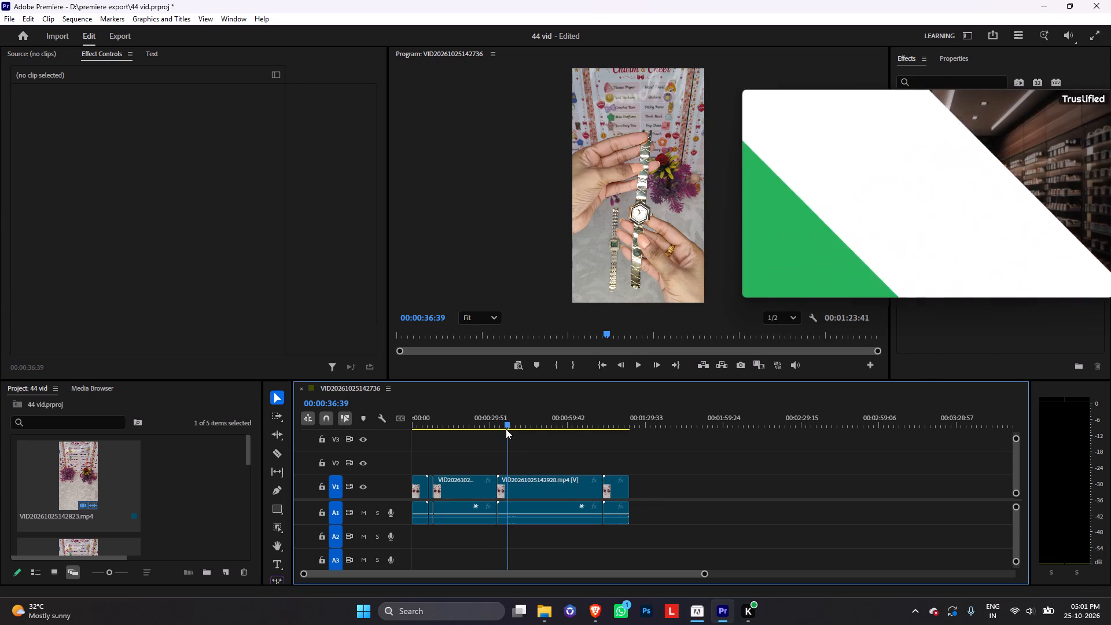
drag(506, 429, 503, 430)
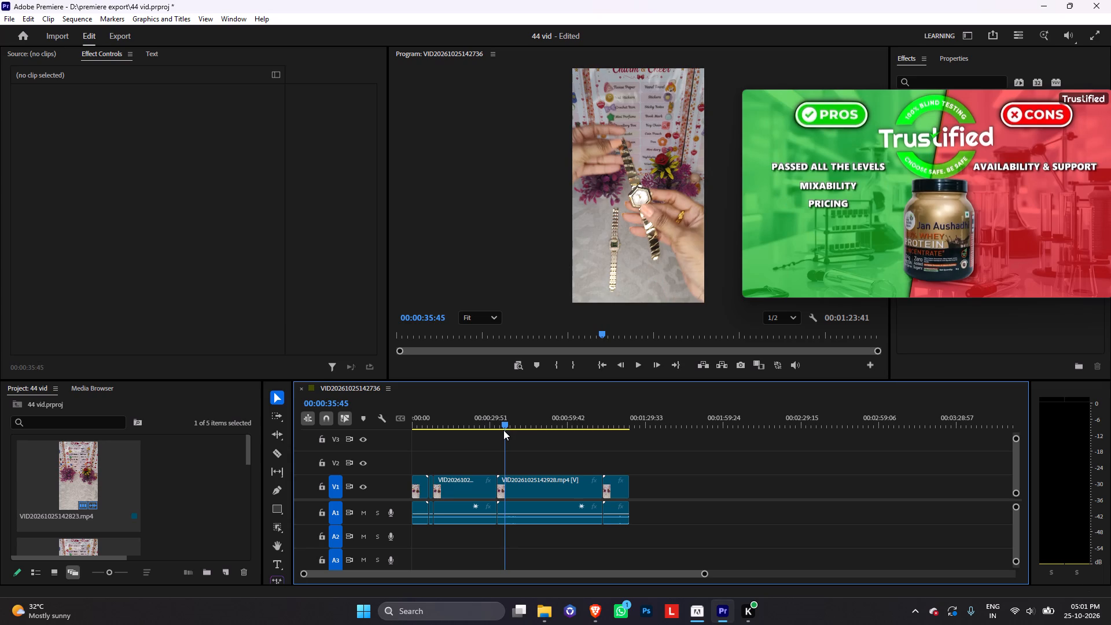
drag(503, 430, 504, 430)
text(q)
Split VID20261025142928.mp4 at 00:00:53:31, just after the second watch is laid beside the first.
key(space)
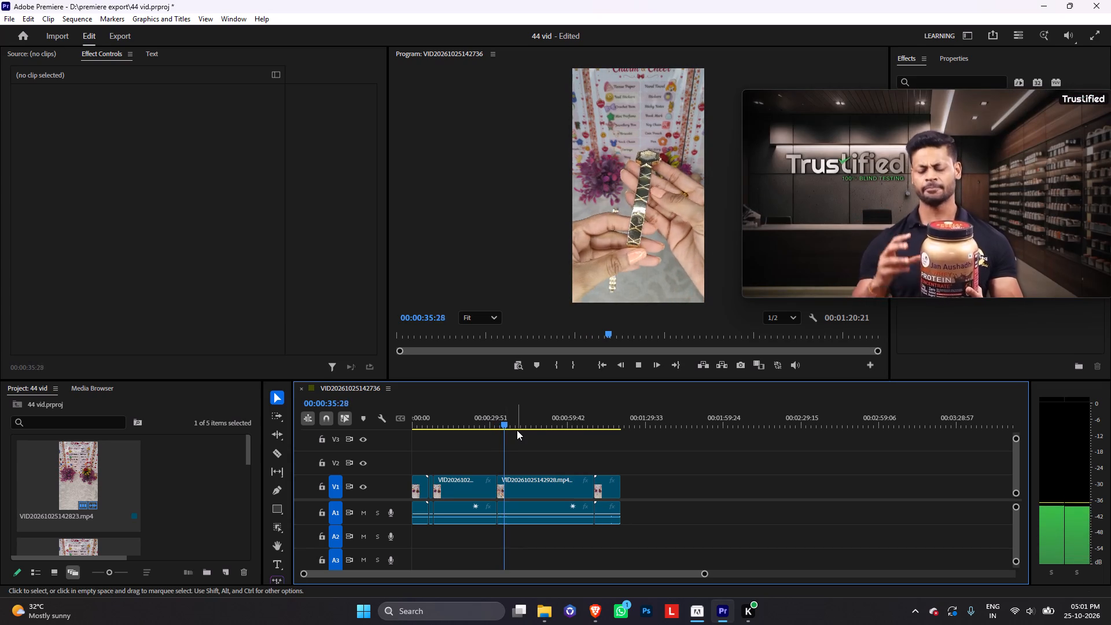
drag(509, 427, 535, 430)
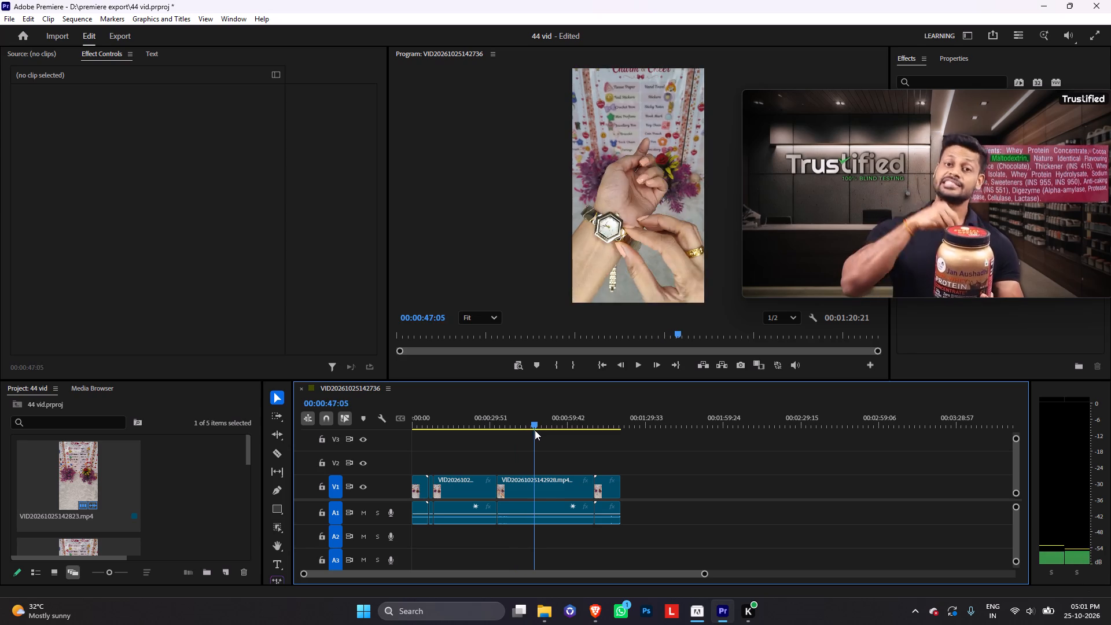
drag(535, 430, 550, 433)
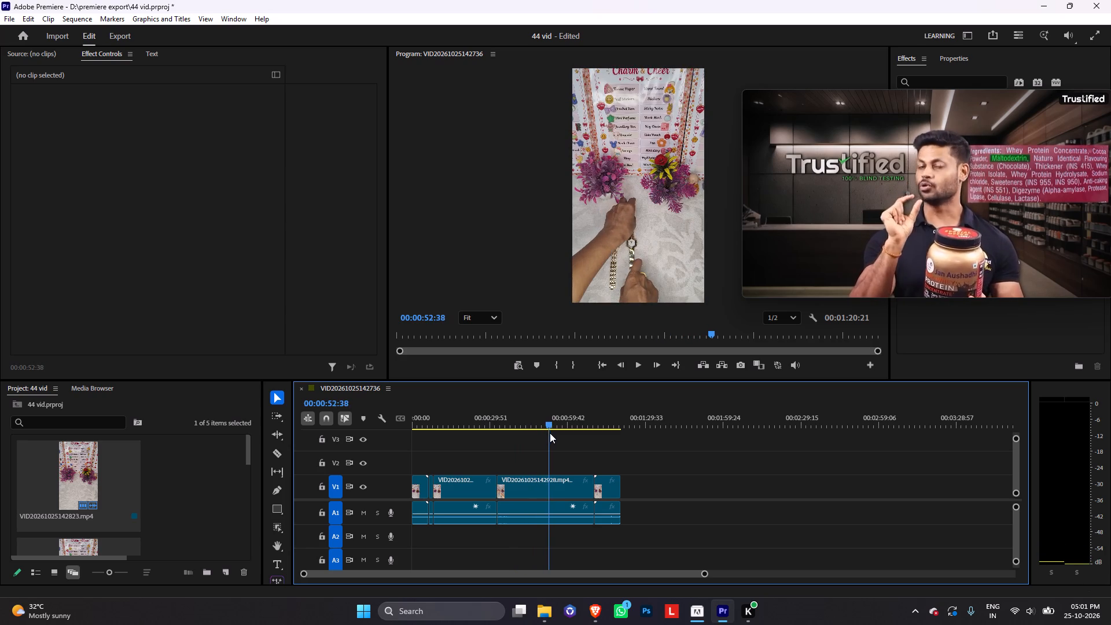
drag(550, 433, 551, 433)
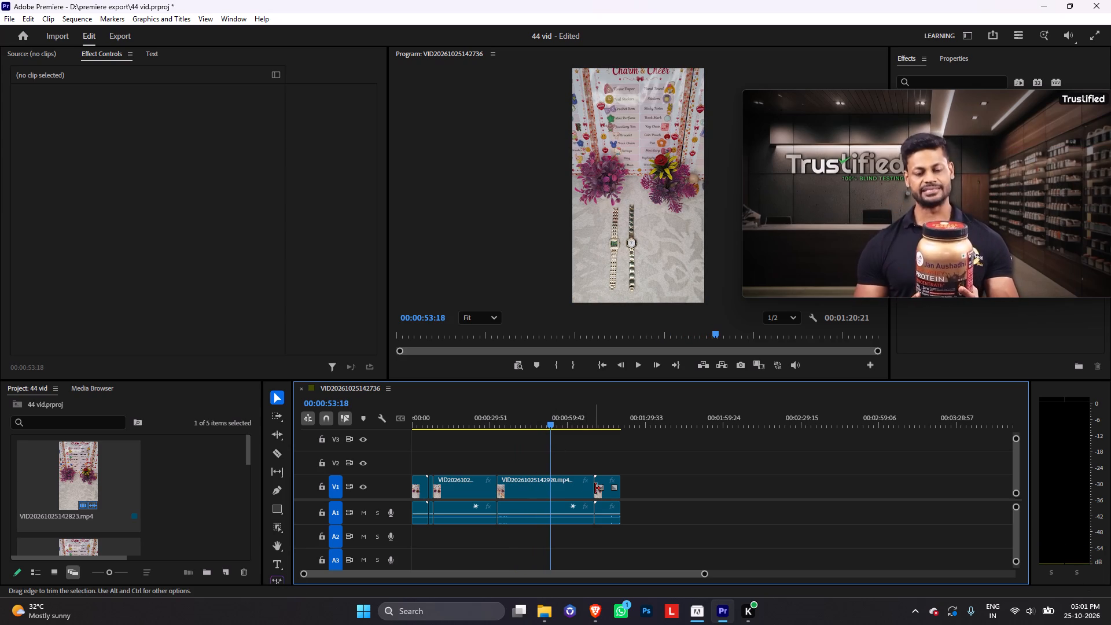
drag(552, 426, 556, 442)
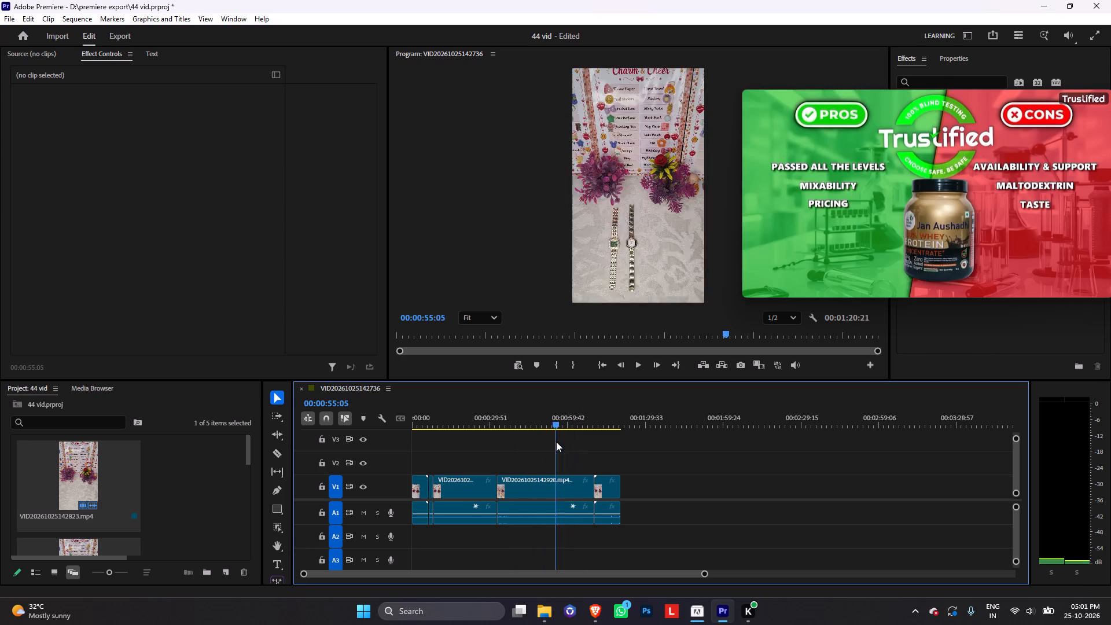
drag(556, 442, 551, 446)
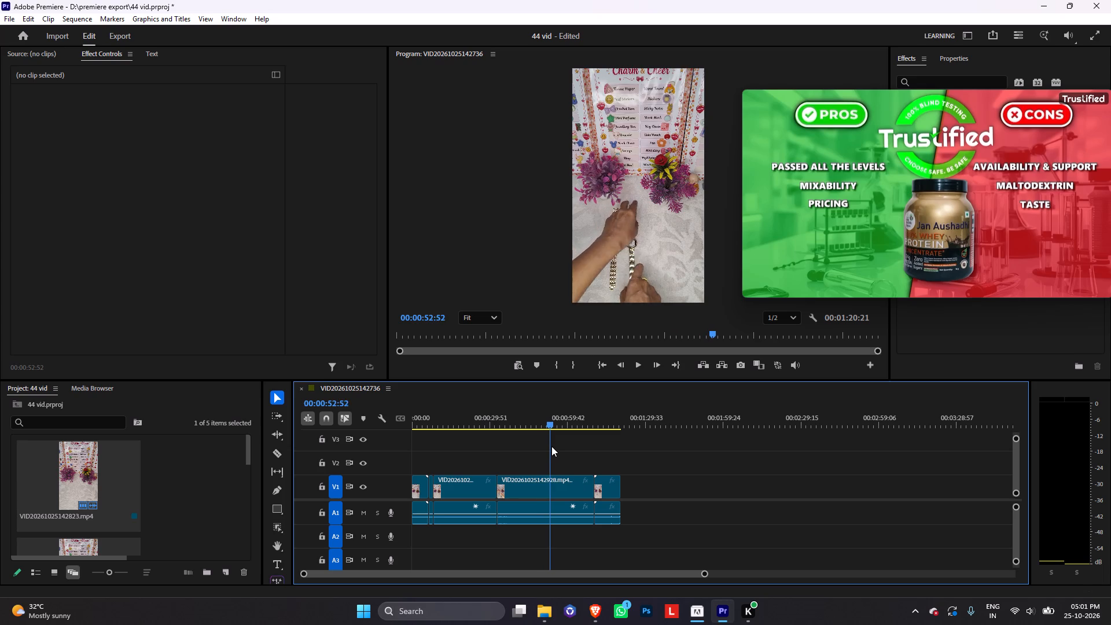
drag(551, 446, 553, 446)
click(560, 486)
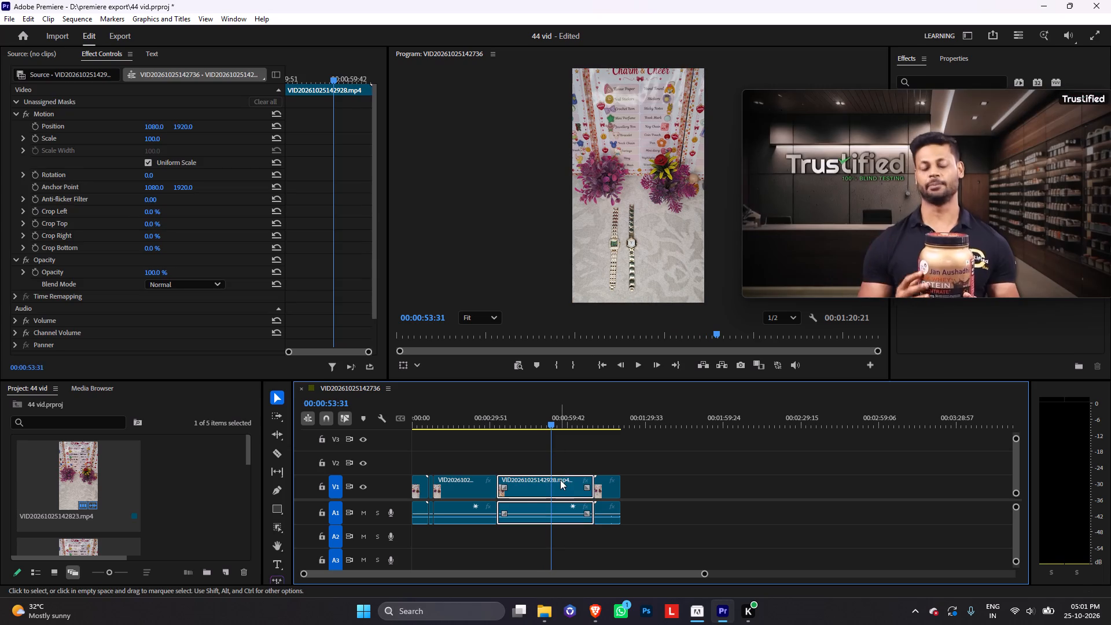
key(ctrl+k)
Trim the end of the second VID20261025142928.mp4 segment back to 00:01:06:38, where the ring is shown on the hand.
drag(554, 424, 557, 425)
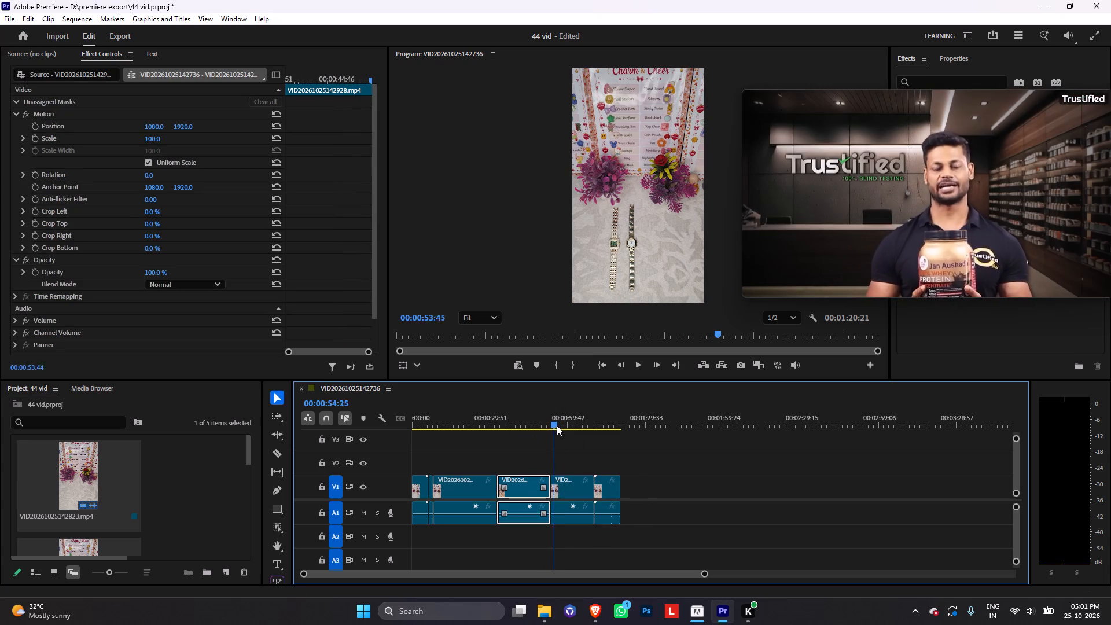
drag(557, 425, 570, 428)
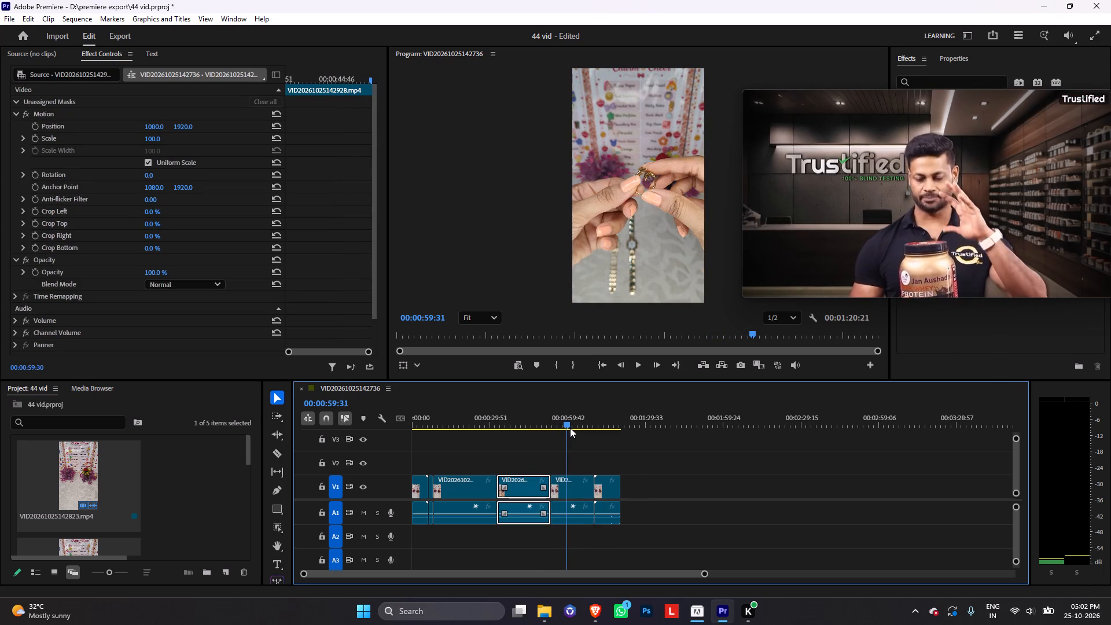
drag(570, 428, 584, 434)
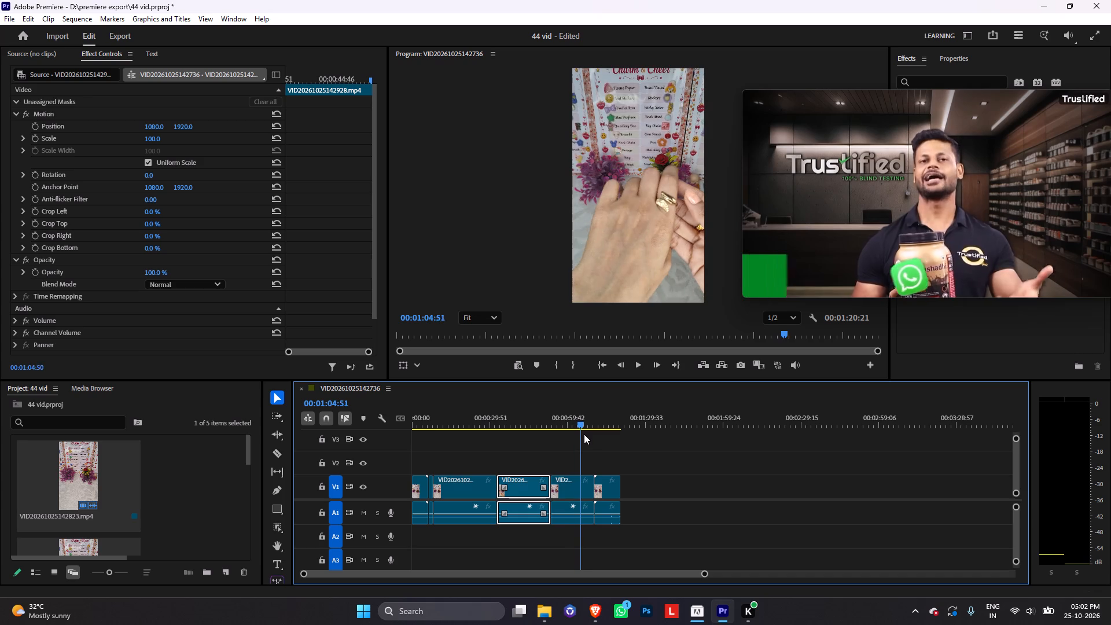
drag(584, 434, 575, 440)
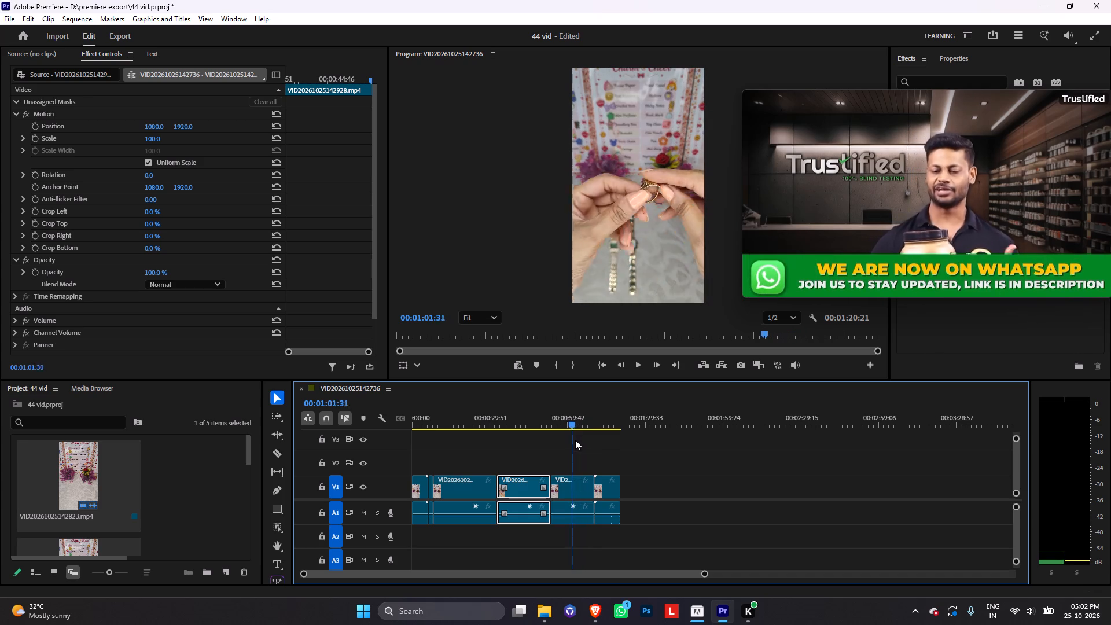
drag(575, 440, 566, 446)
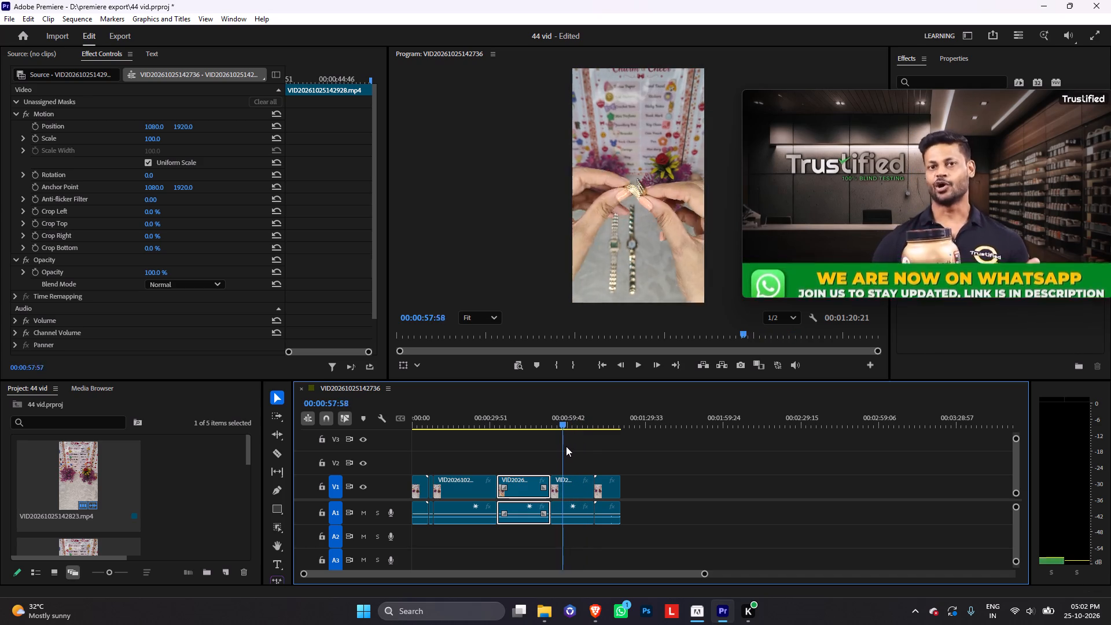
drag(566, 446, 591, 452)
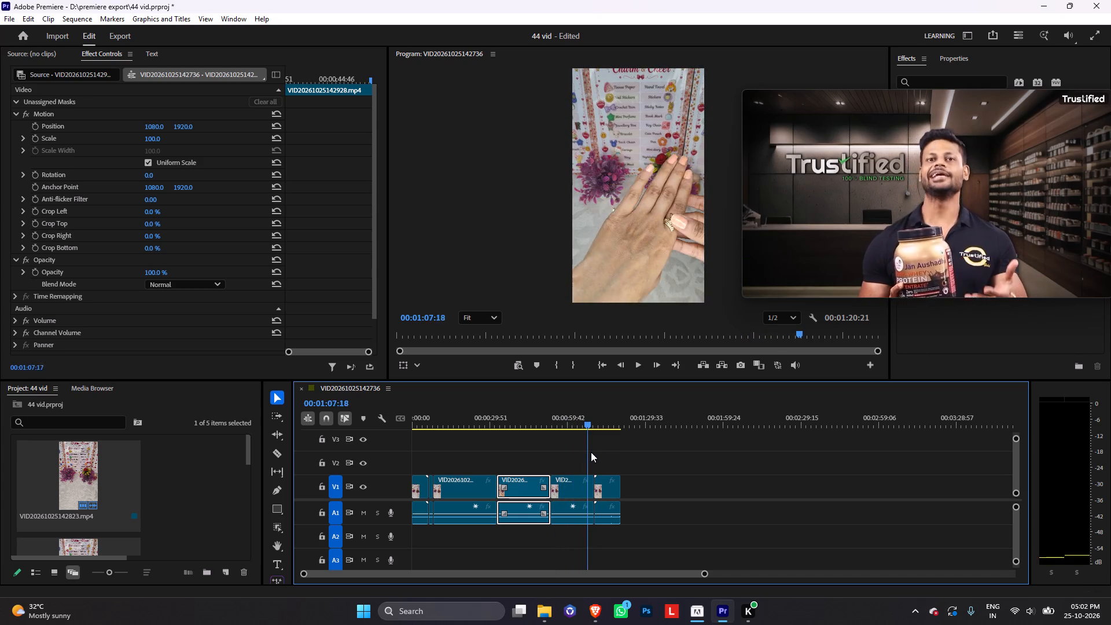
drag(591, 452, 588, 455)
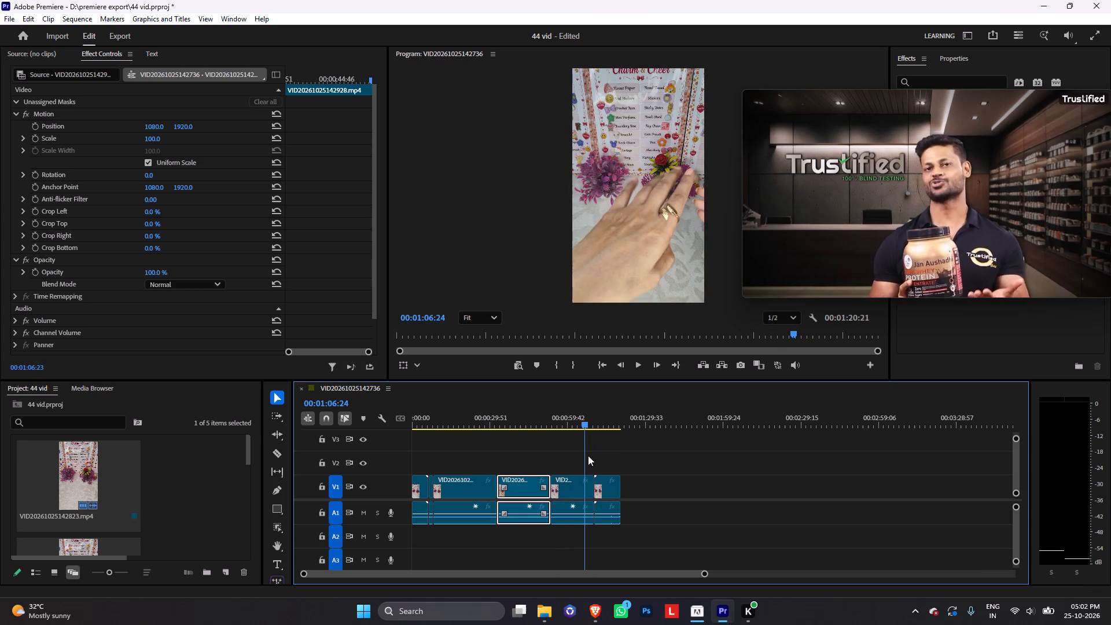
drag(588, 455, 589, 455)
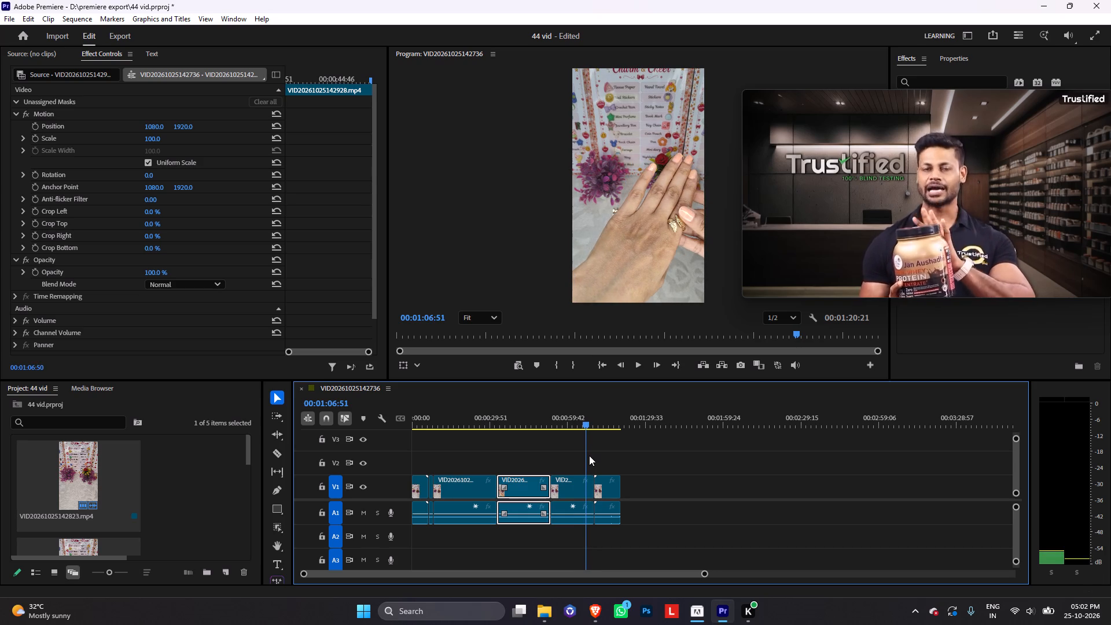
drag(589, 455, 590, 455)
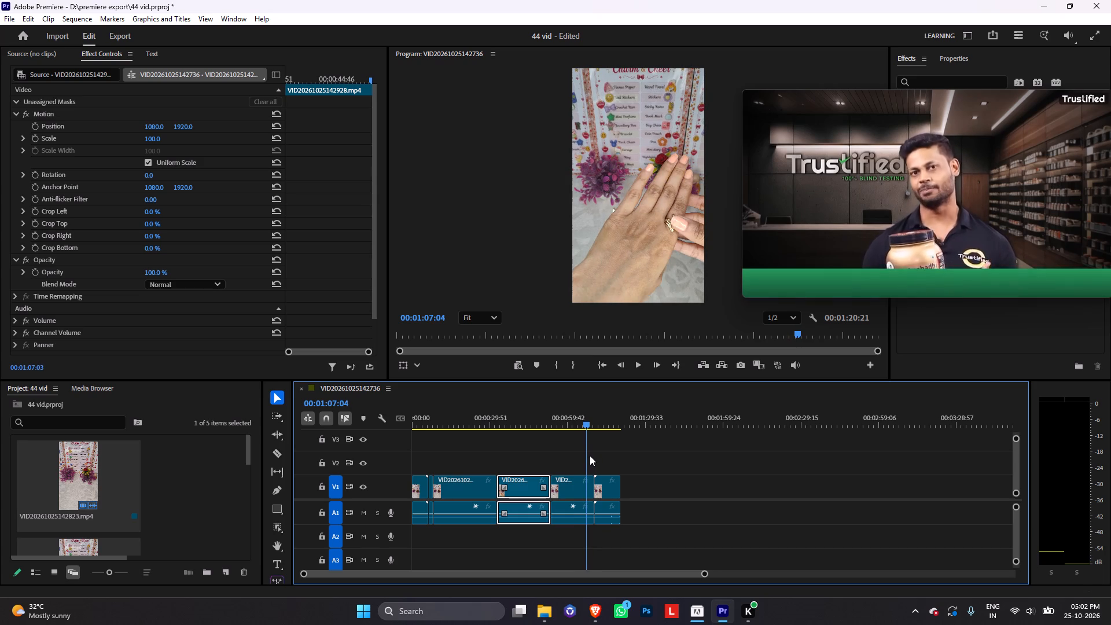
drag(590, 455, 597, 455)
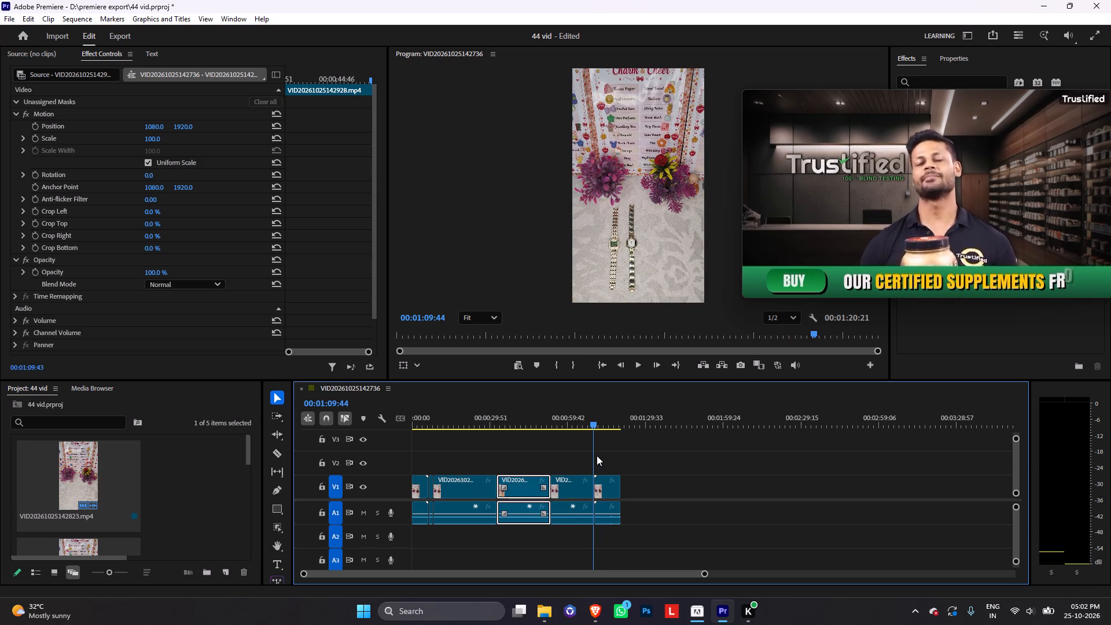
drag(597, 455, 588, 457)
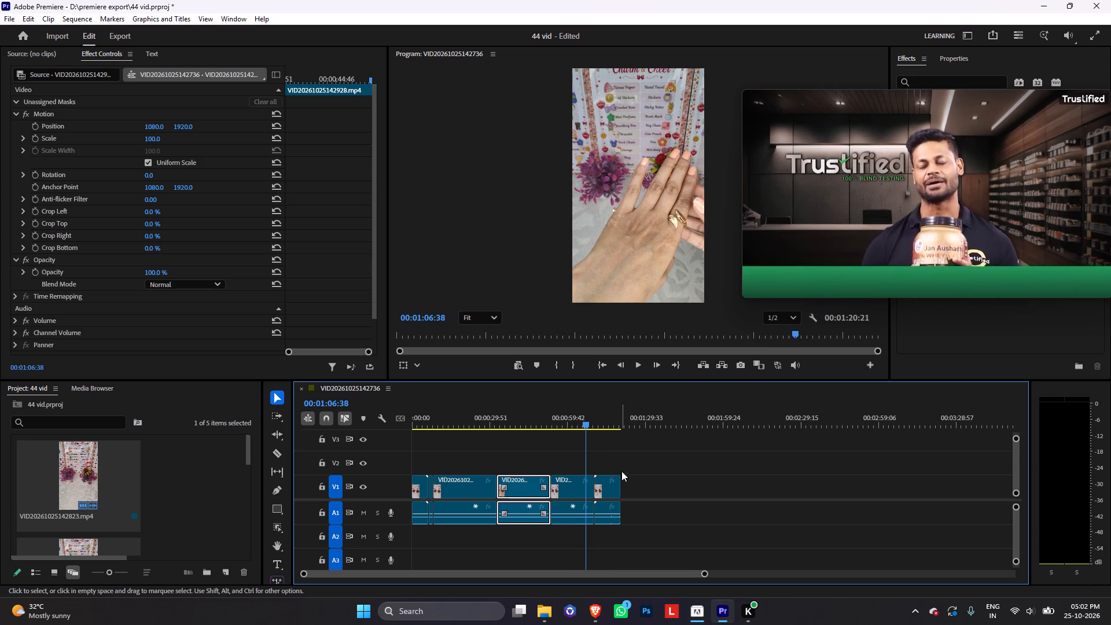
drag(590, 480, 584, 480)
Trim the end of the second VID20261025142928.mp4 segment back to 00:01:00:11, where the ring is still held between the fingers.
drag(582, 421, 602, 432)
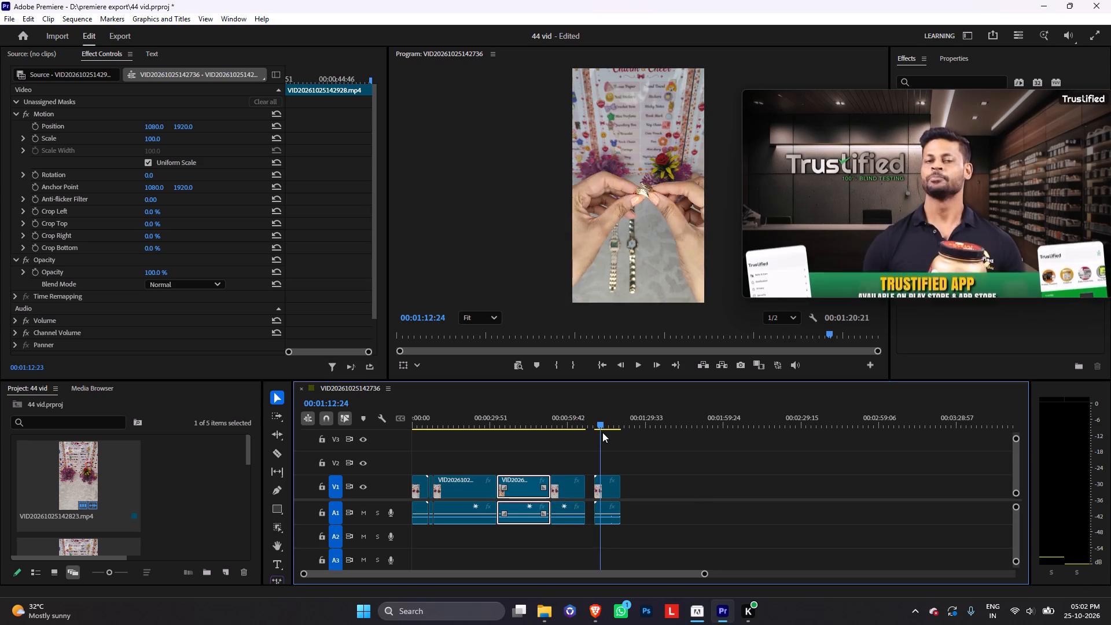
drag(602, 432, 624, 438)
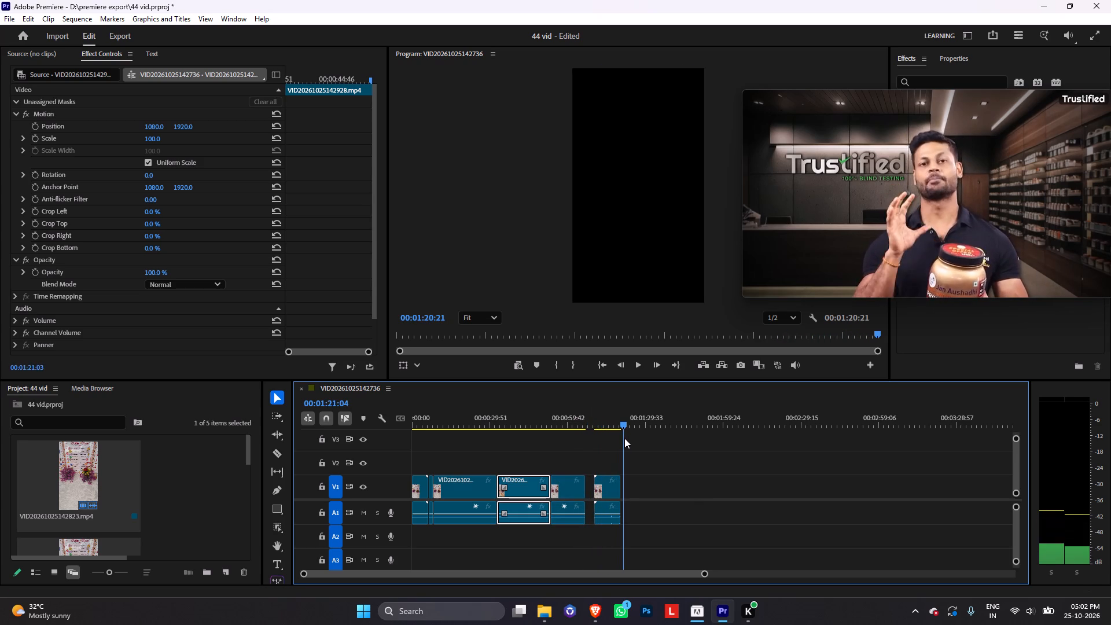
drag(624, 438, 601, 446)
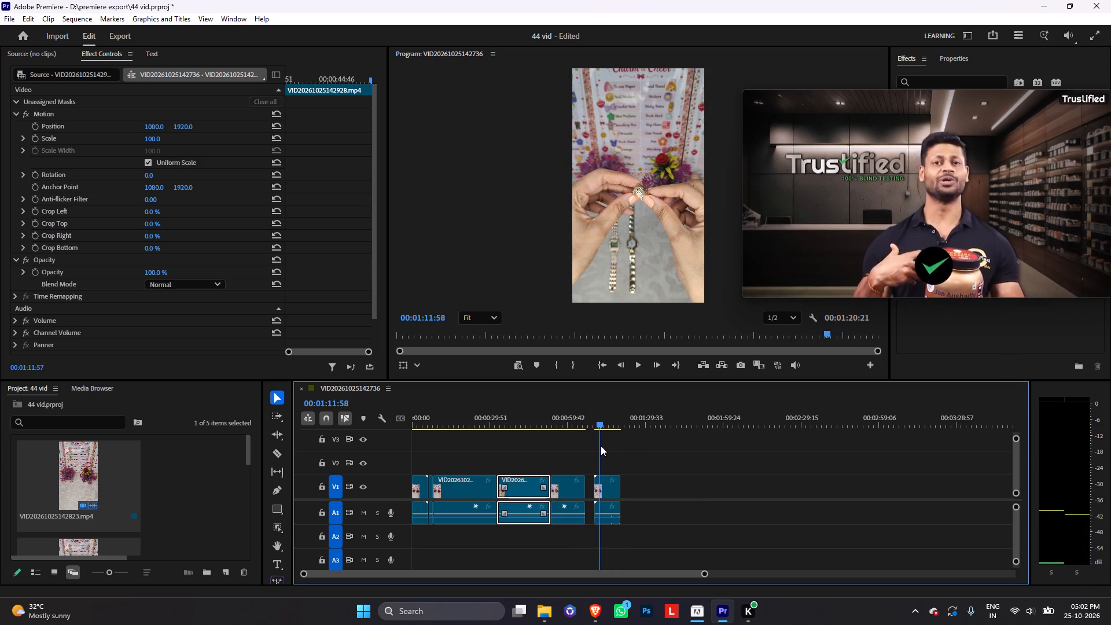
drag(601, 446, 608, 449)
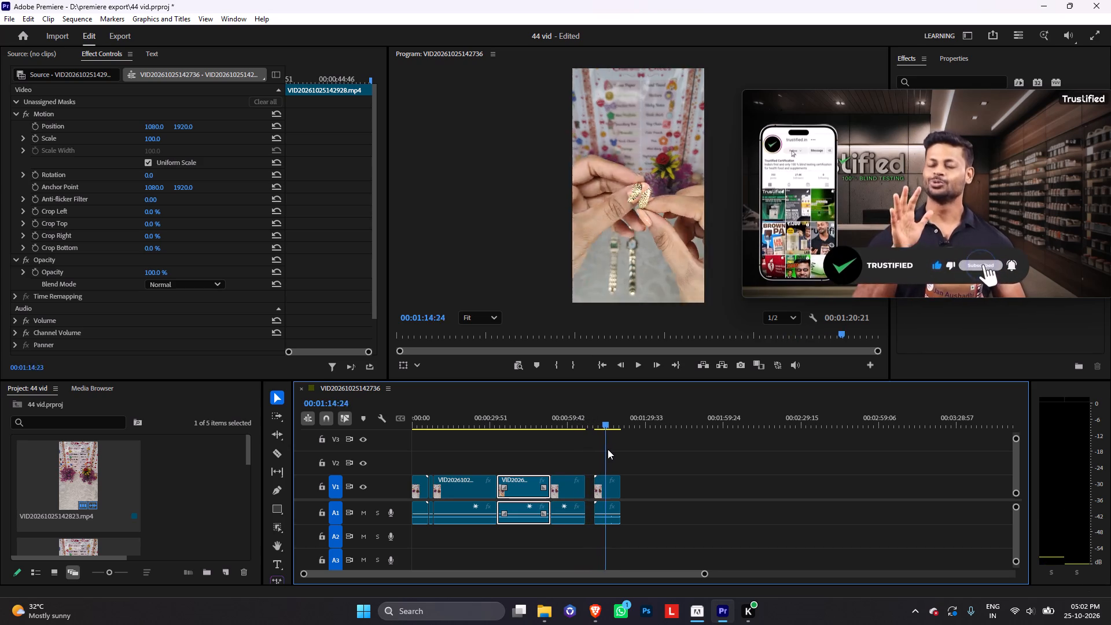
drag(608, 449, 613, 453)
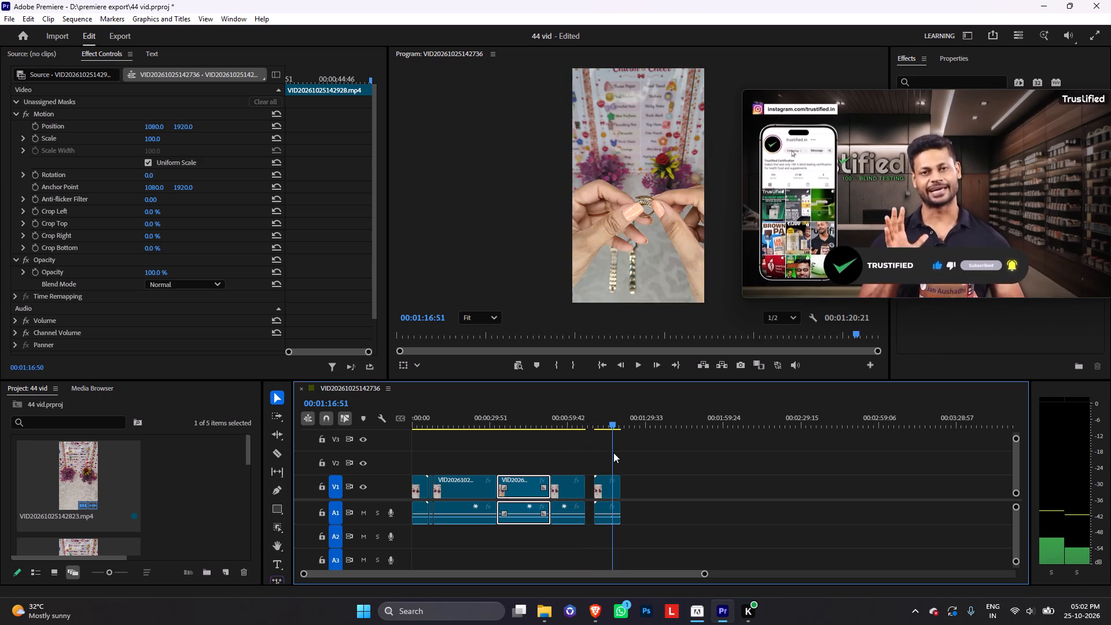
drag(613, 453, 573, 458)
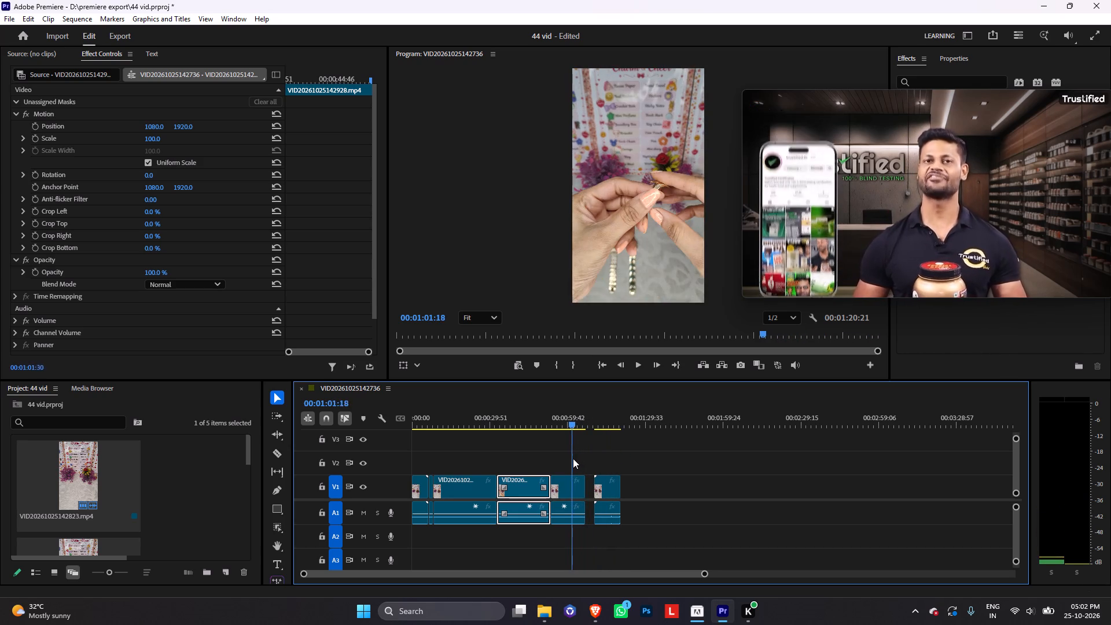
drag(573, 458, 576, 459)
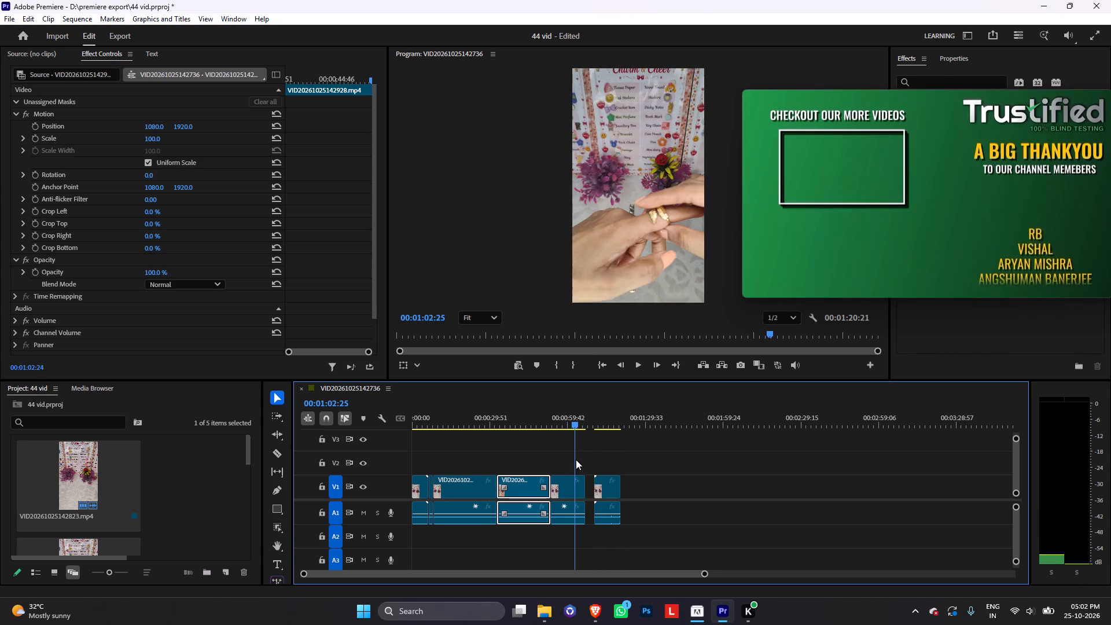
drag(576, 459, 570, 459)
drag(584, 481, 582, 482)
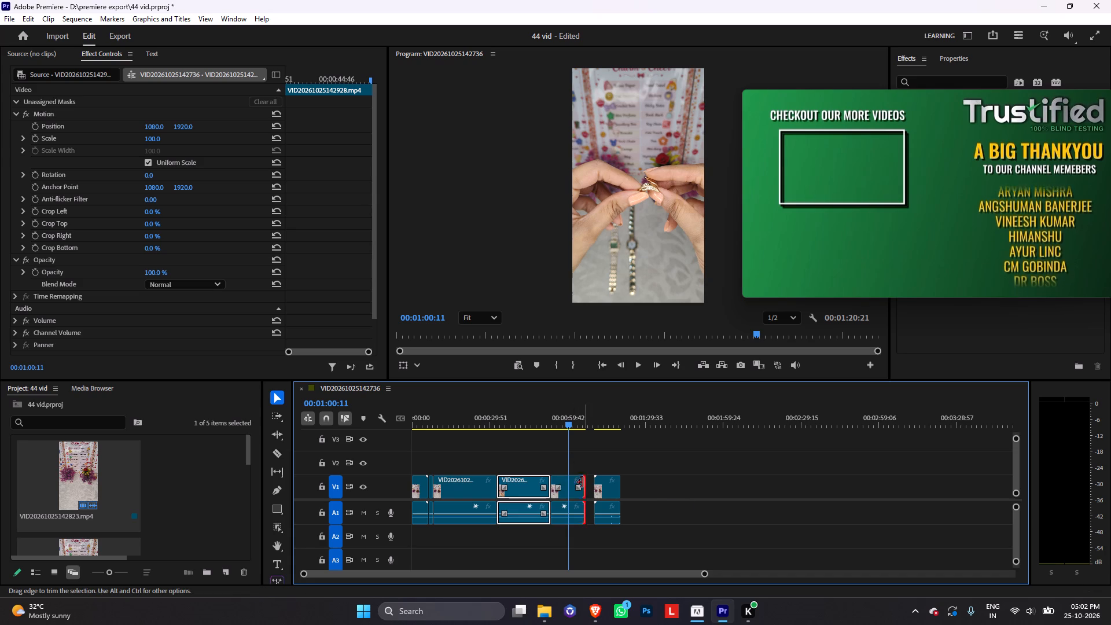
drag(582, 482, 569, 485)
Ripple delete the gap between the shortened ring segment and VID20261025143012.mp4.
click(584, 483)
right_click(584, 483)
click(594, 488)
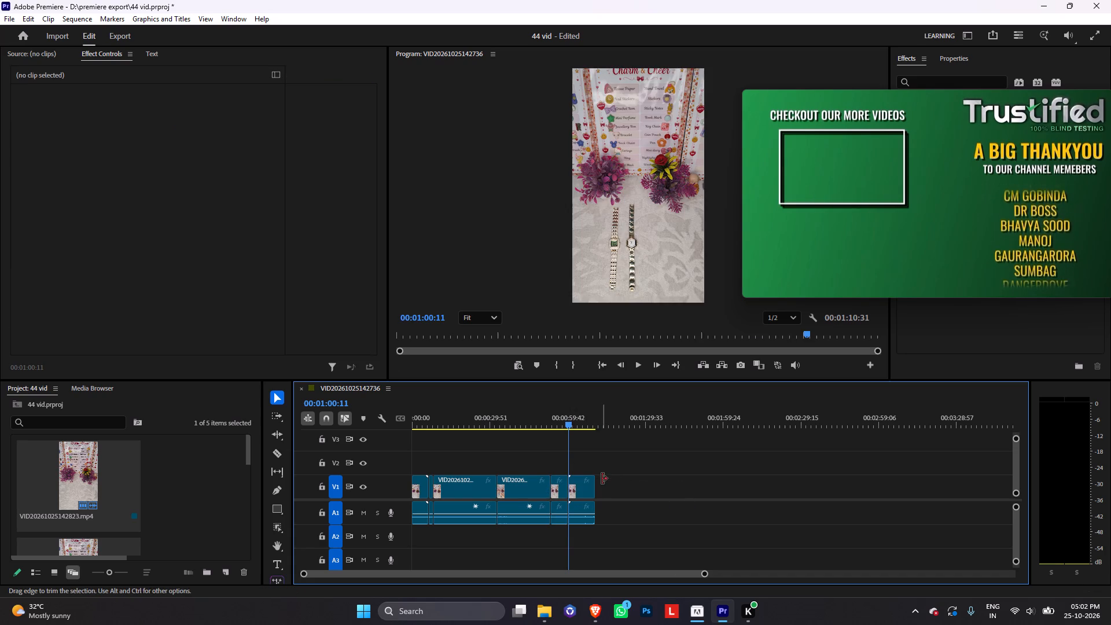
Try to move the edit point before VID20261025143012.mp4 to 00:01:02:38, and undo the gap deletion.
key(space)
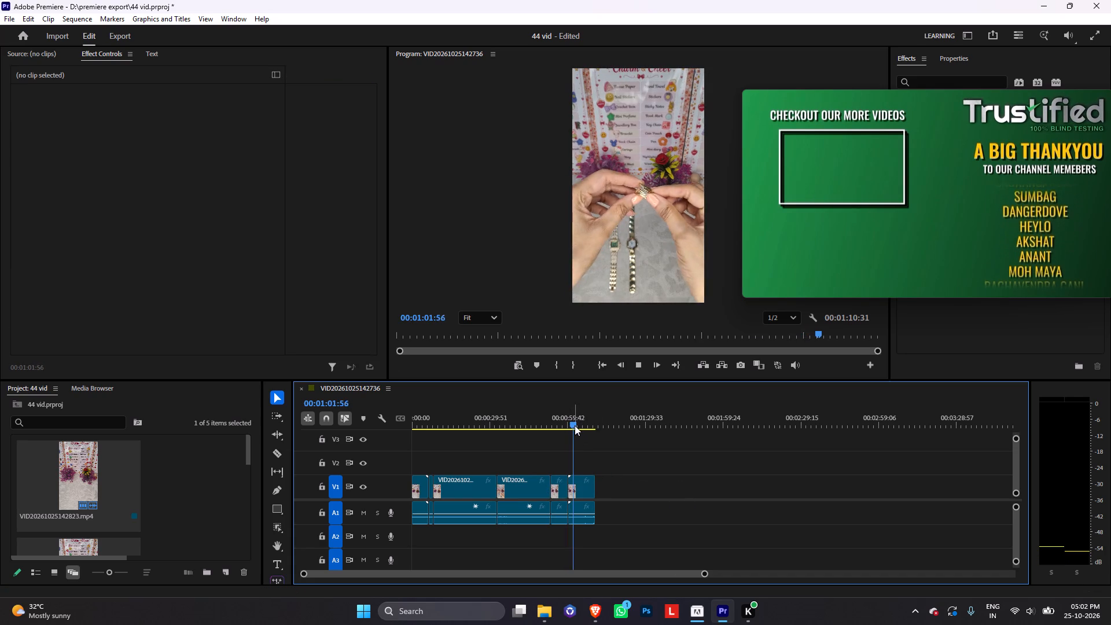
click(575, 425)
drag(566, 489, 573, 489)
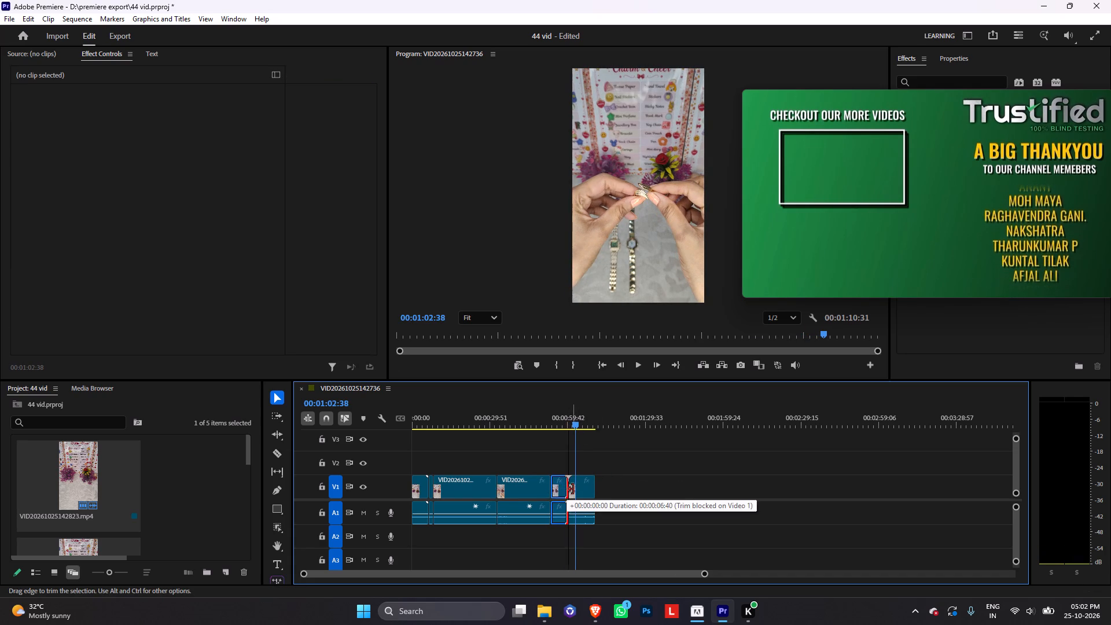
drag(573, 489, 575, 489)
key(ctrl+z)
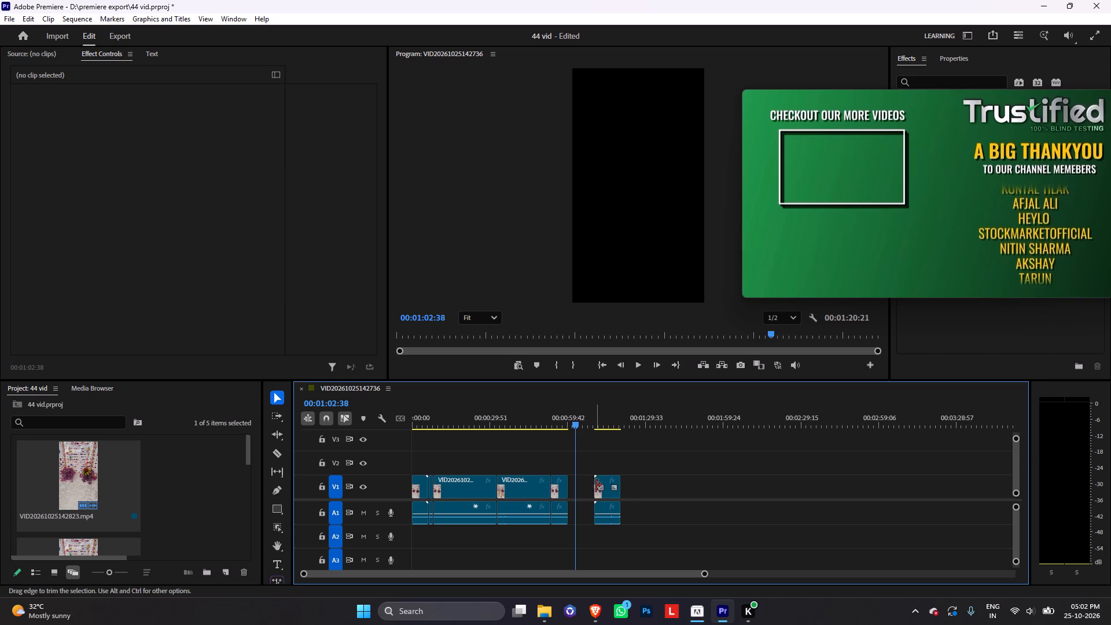
Move VID20261025143012.mp4 earlier on the timeline so that it starts at 00:01:02:38.
drag(606, 492, 587, 495)
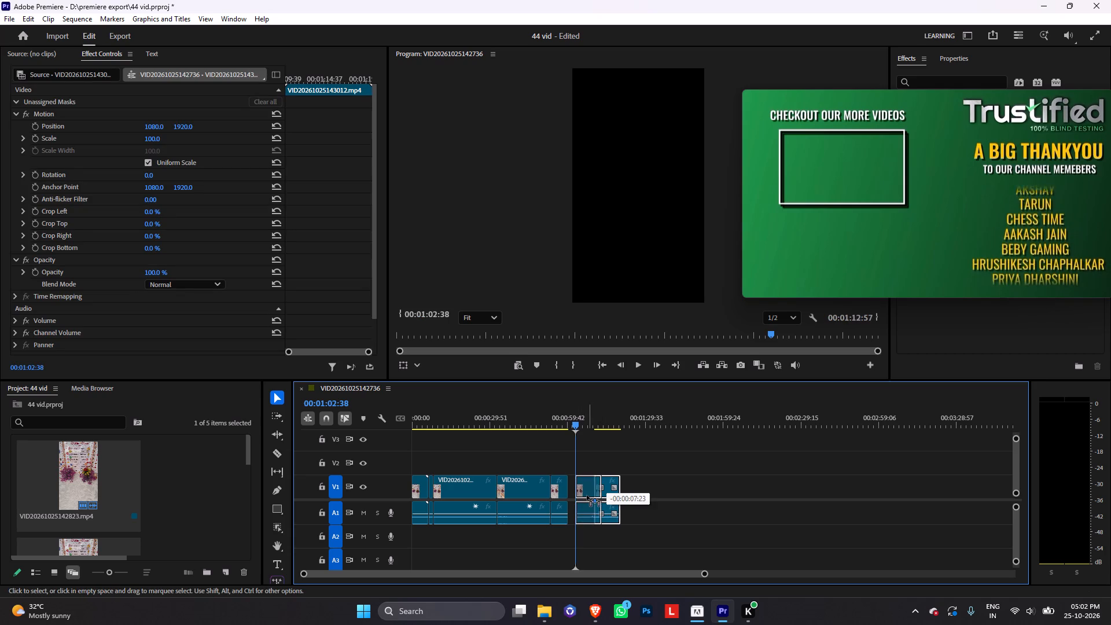
drag(587, 495, 579, 495)
click(570, 484)
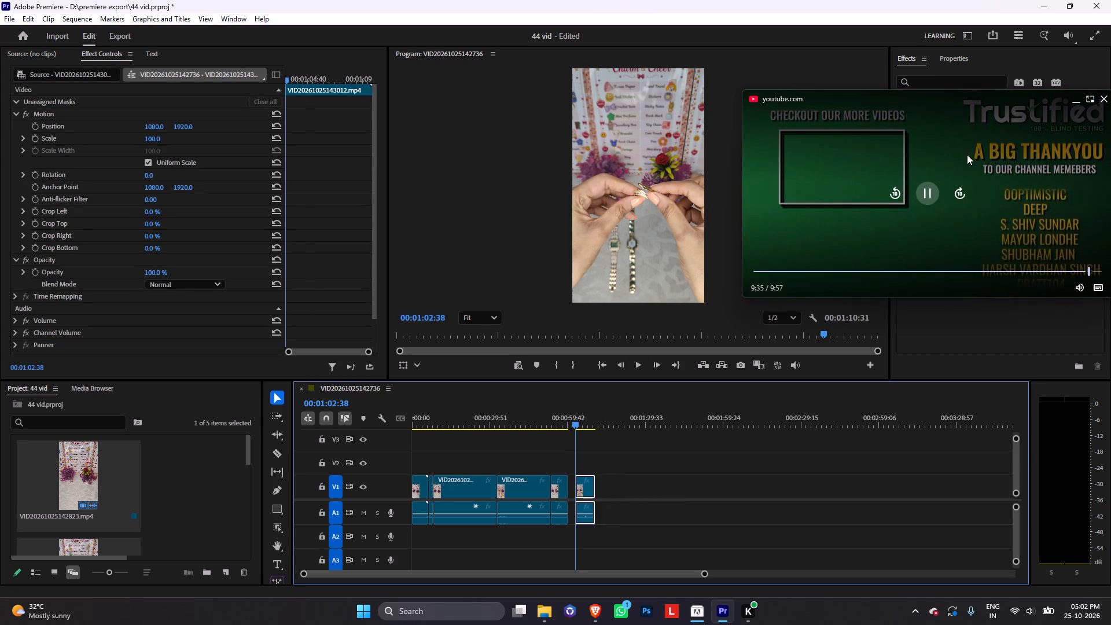
Return the pop-out video to its YouTube tab in Brave and look through its comments and recommended videos.
double_click(1034, 214)
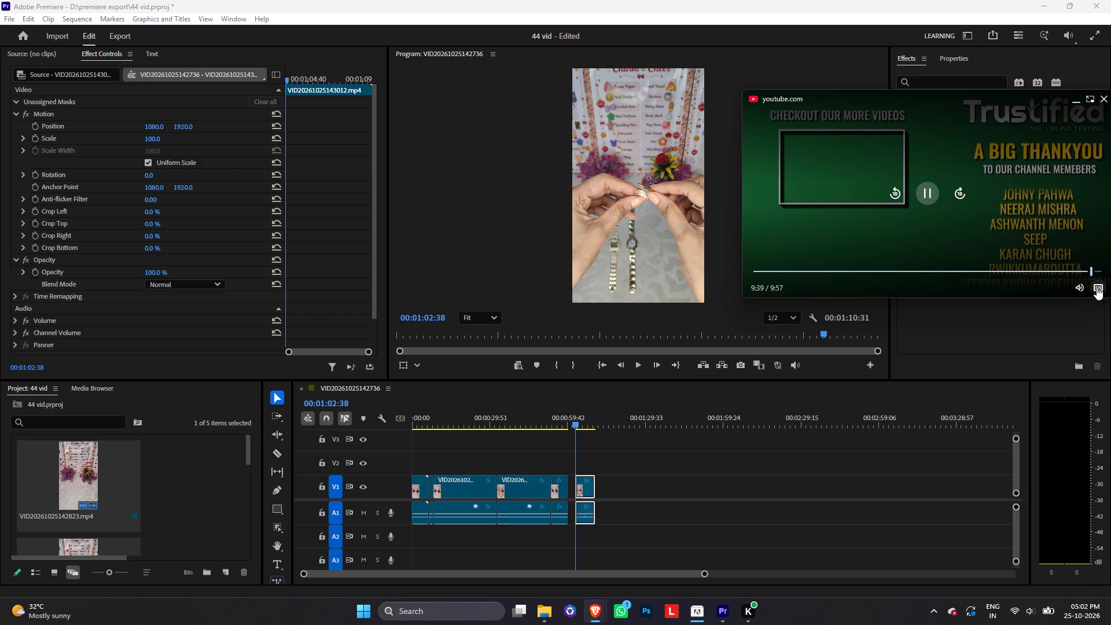
click(1091, 101)
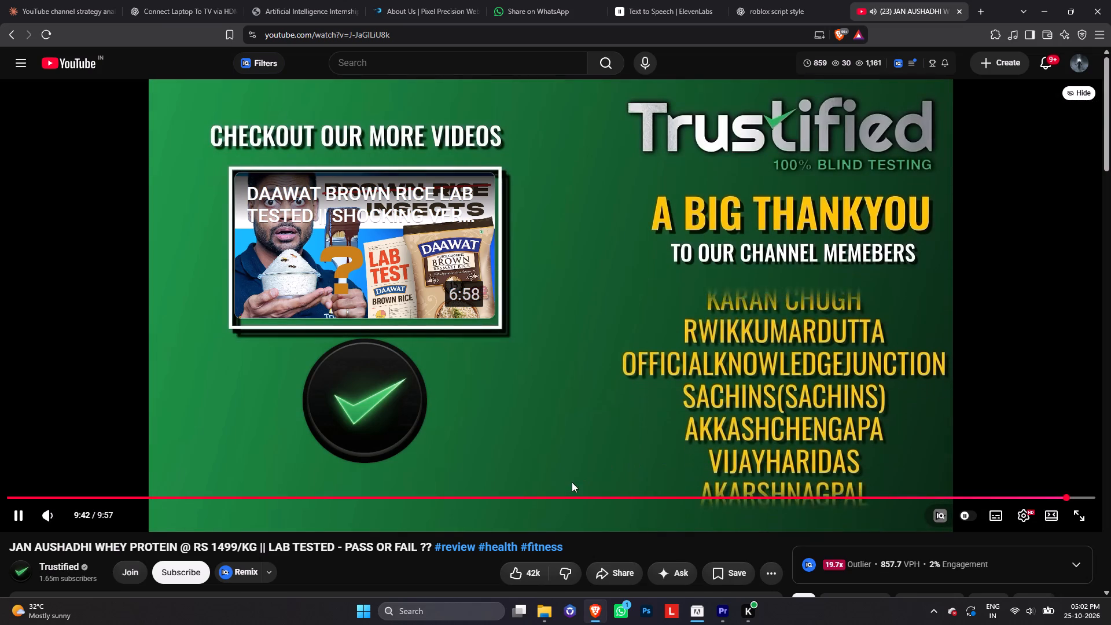
scroll(591, 524, down, 9)
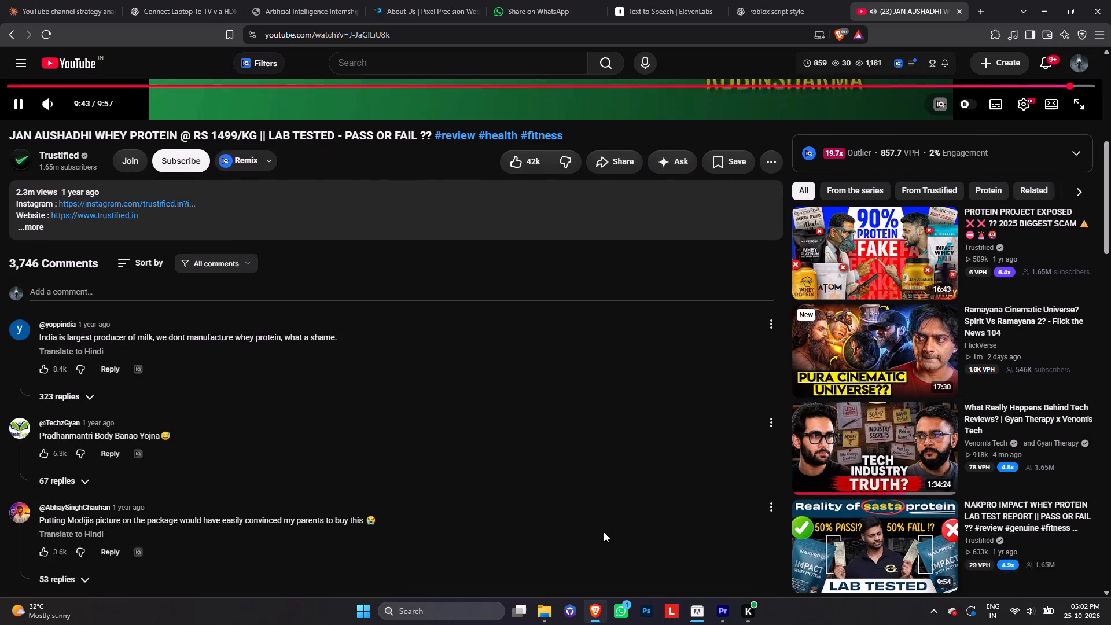
scroll(604, 532, down, 4)
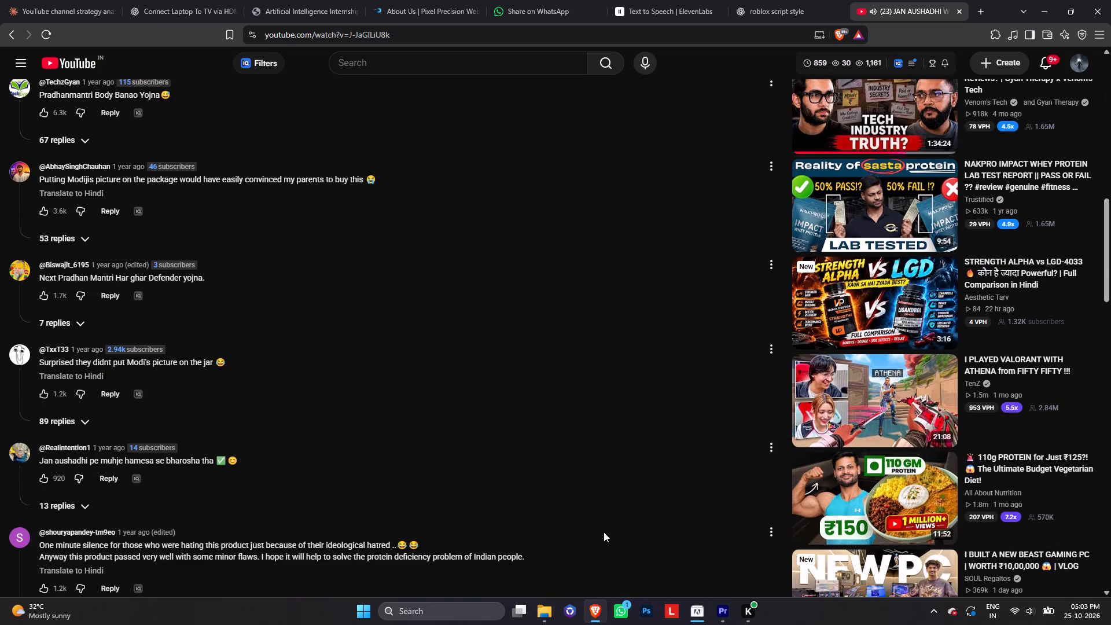
scroll(604, 532, down, 6)
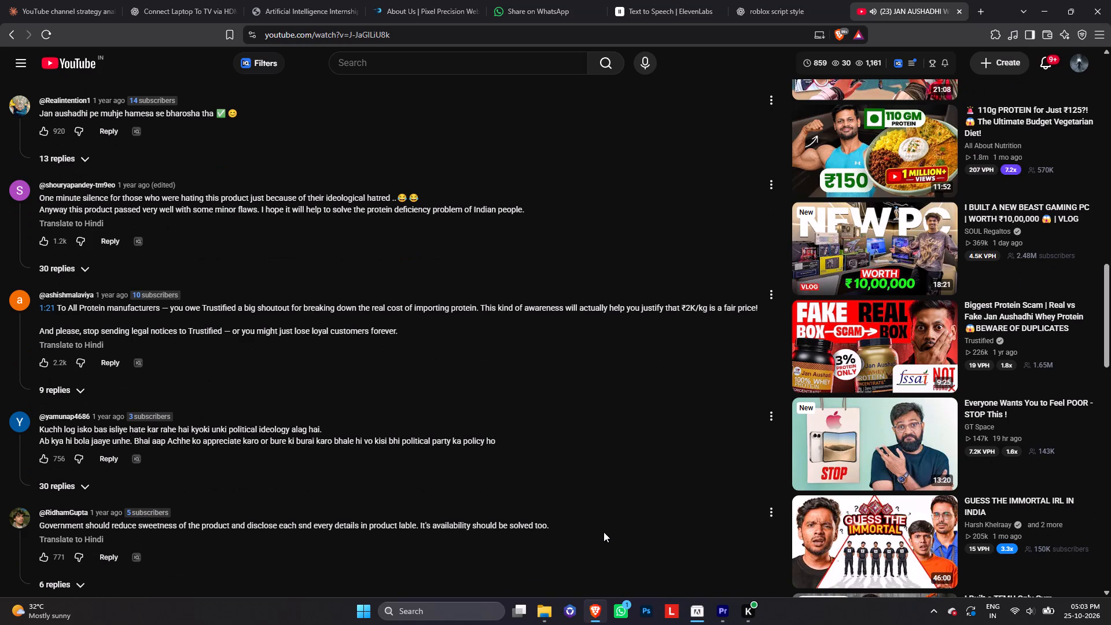
scroll(604, 532, down, 6)
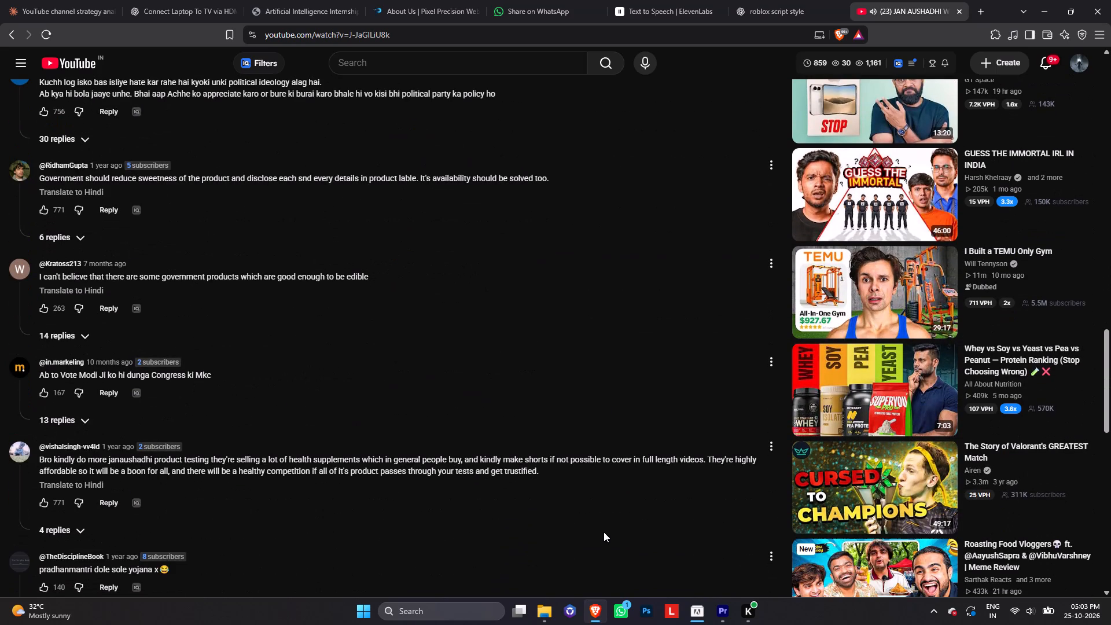
scroll(603, 532, down, 2)
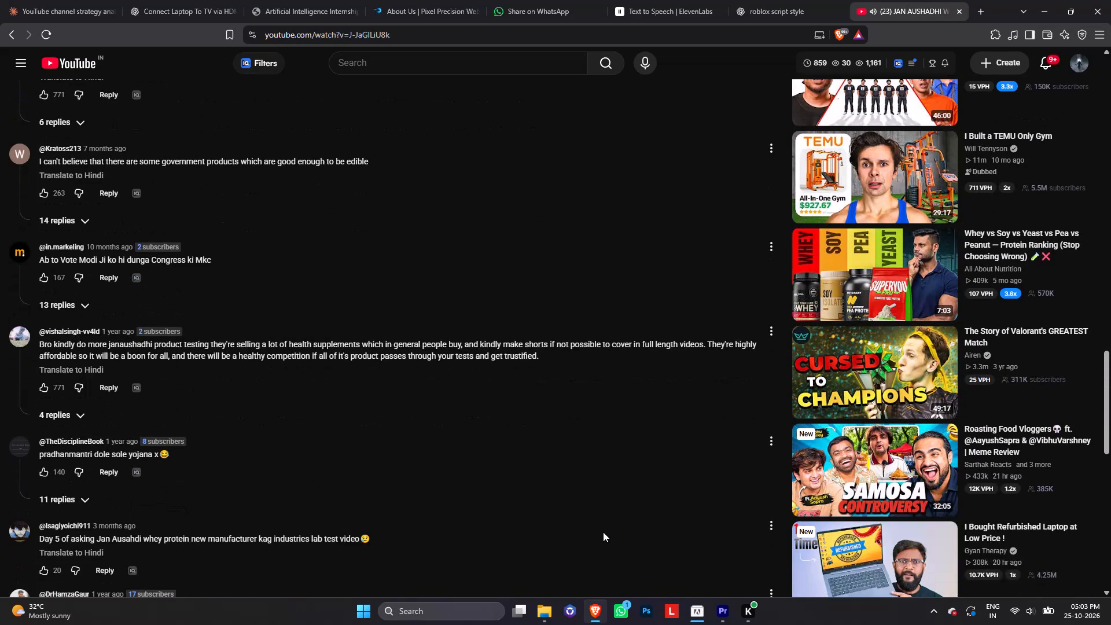
scroll(601, 532, down, 3)
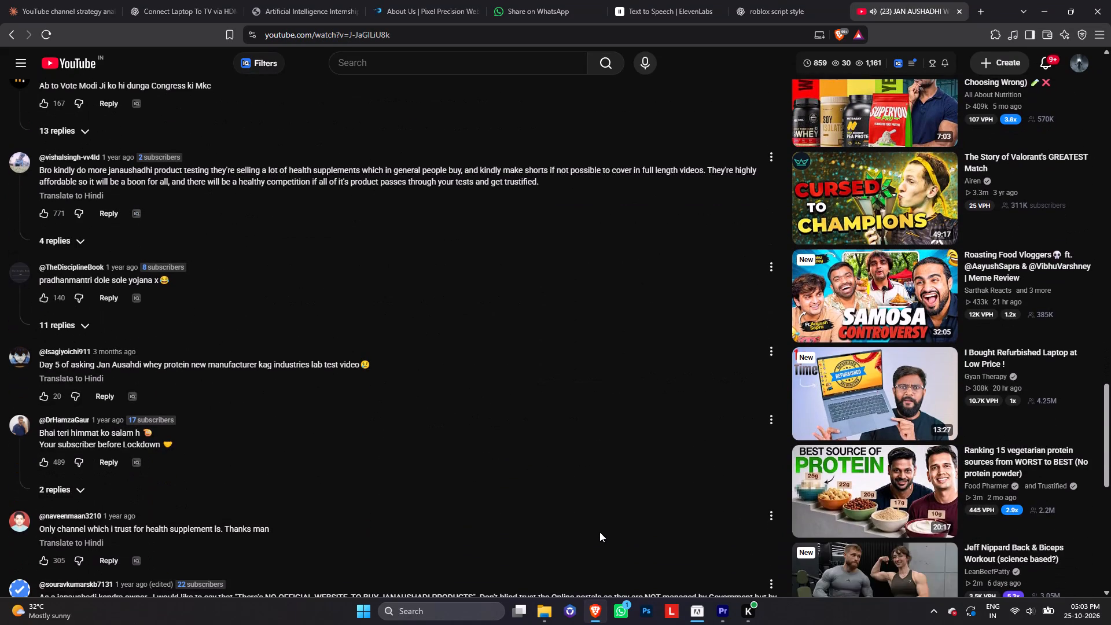
scroll(599, 532, down, 8)
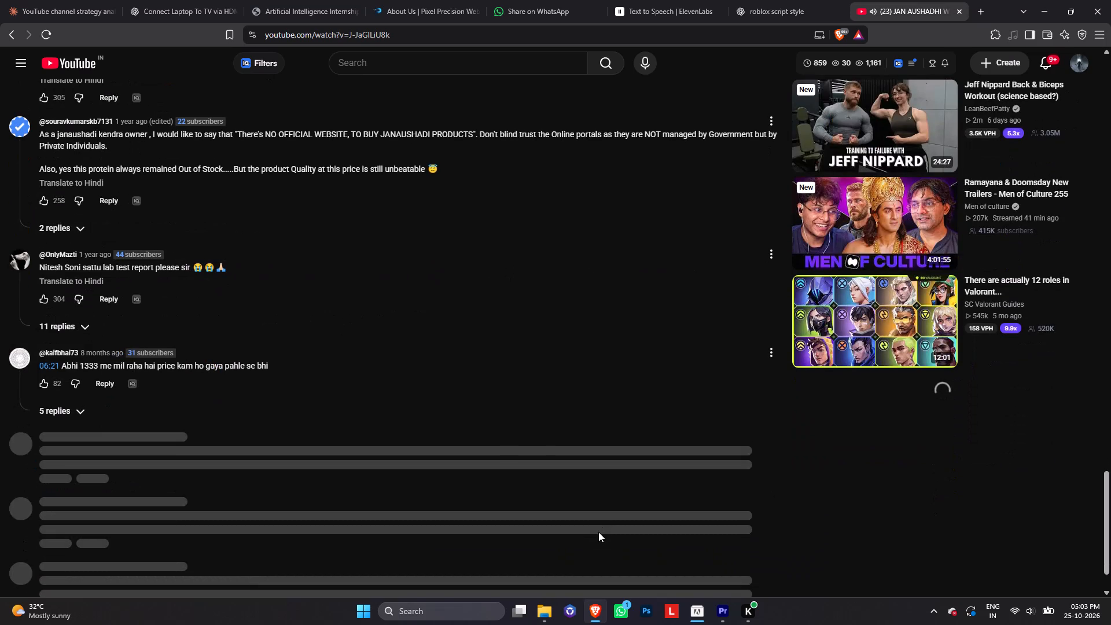
scroll(598, 532, down, 3)
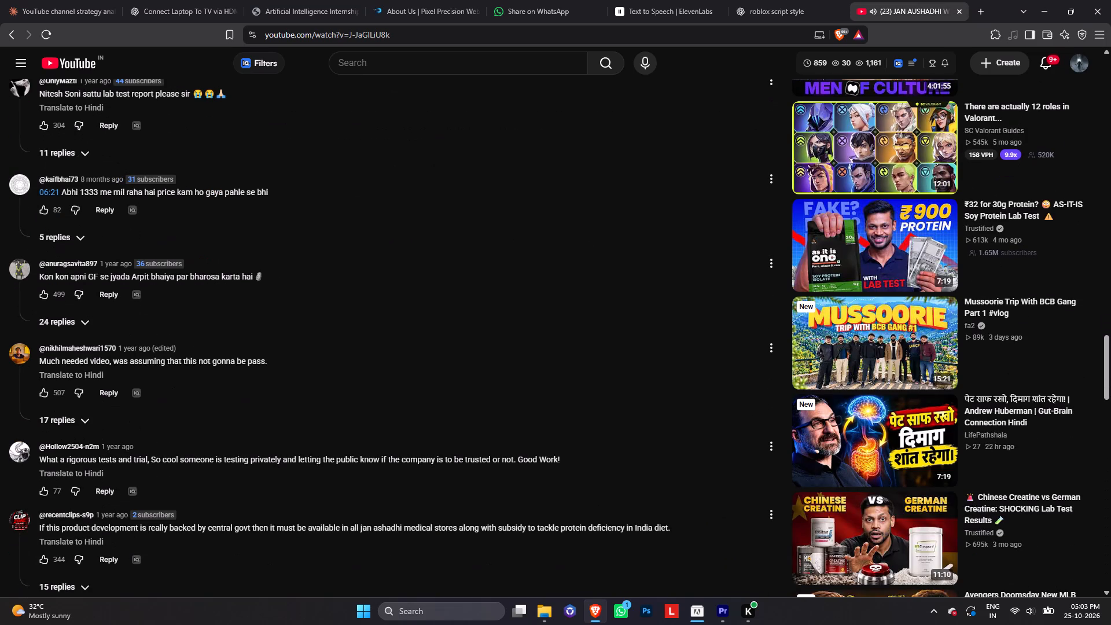
scroll(598, 532, down, 13)
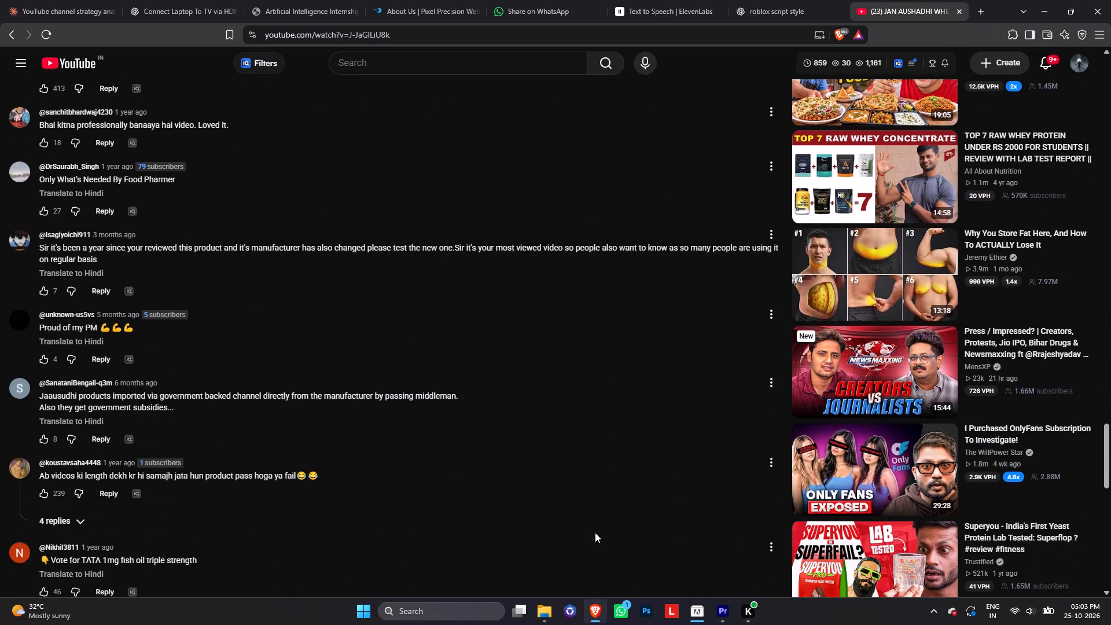
scroll(591, 531, down, 4)
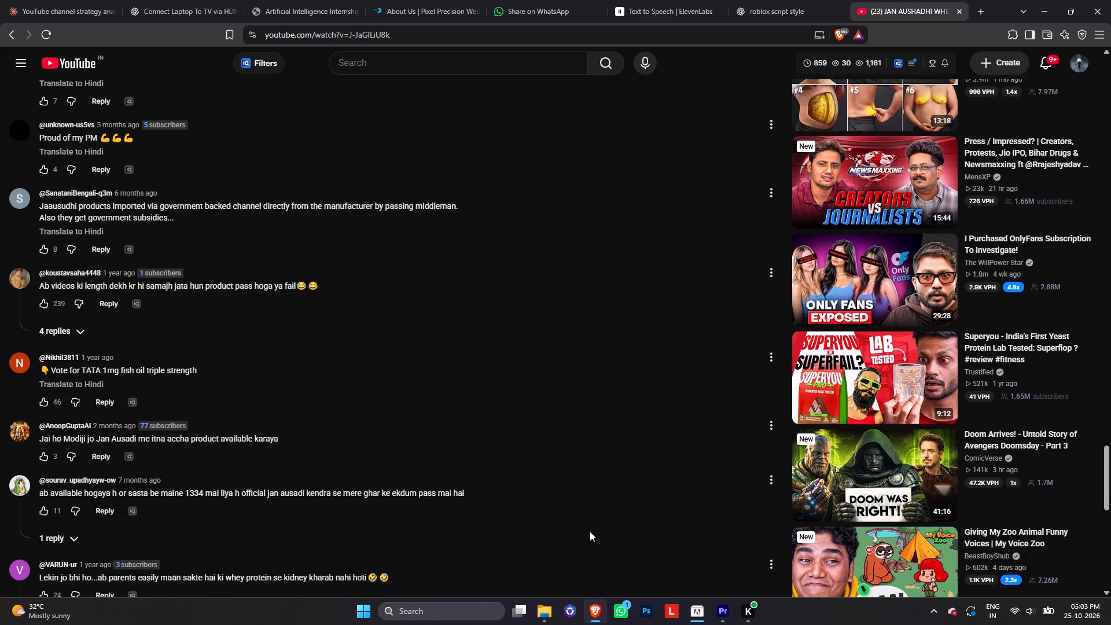
scroll(589, 531, down, 4)
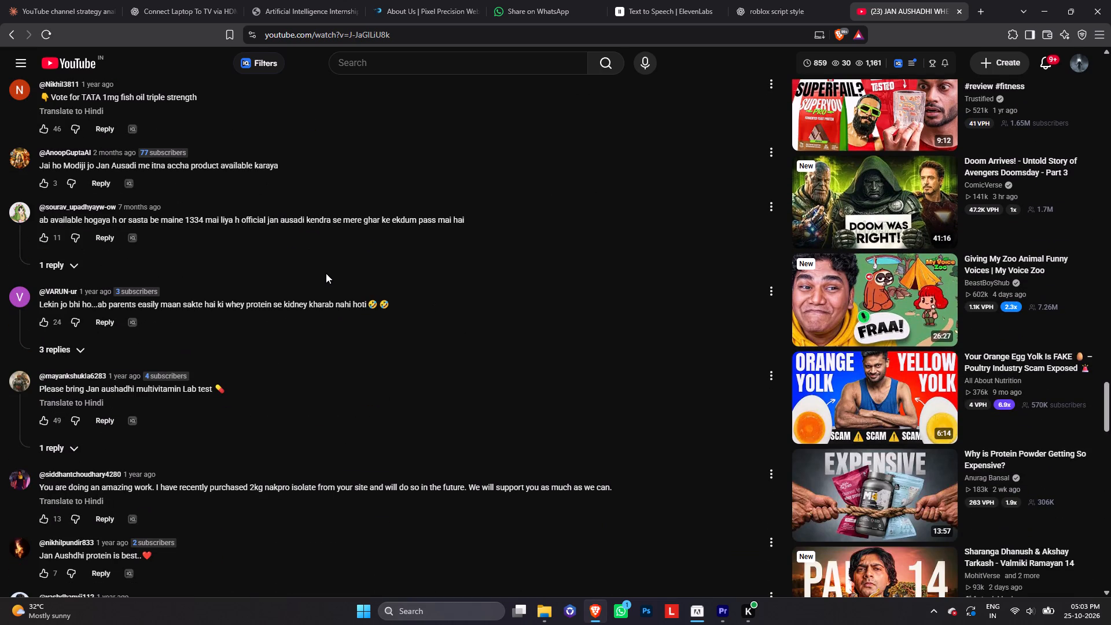
Go to the YouTube home feed and look through the recommended videos for something to play.
click(59, 60)
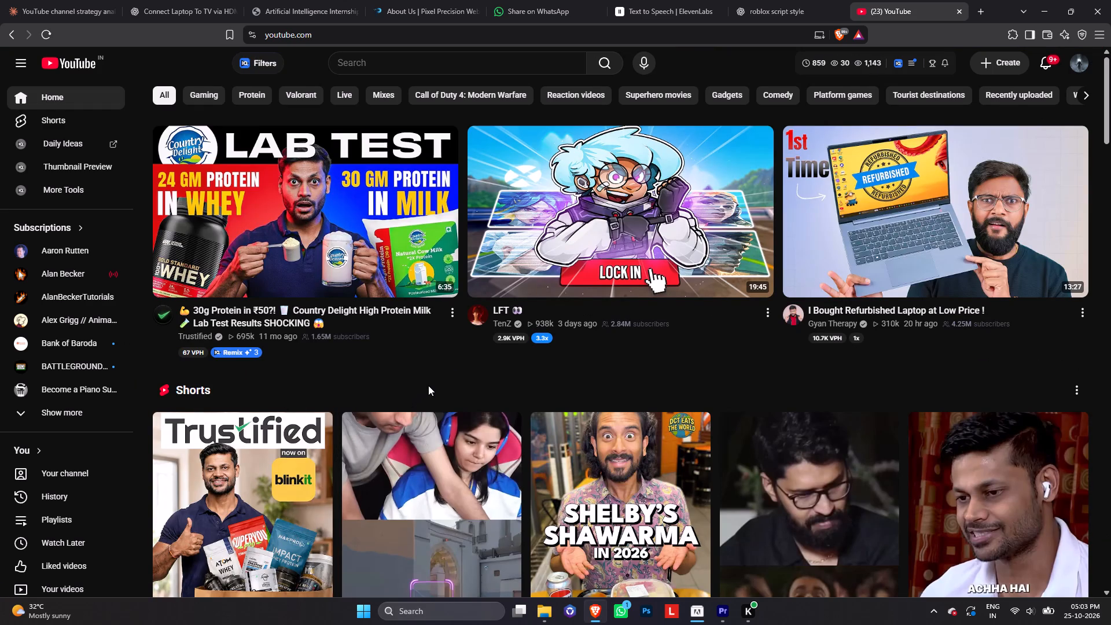
scroll(428, 385, down, 6)
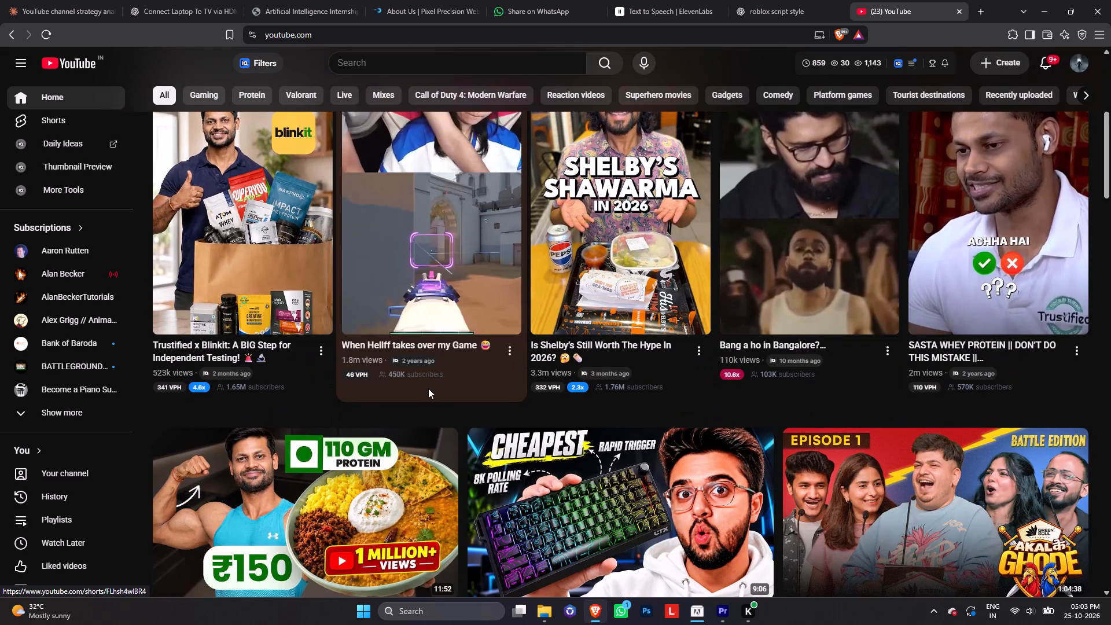
scroll(428, 388, down, 5)
scroll(427, 394, up, 2)
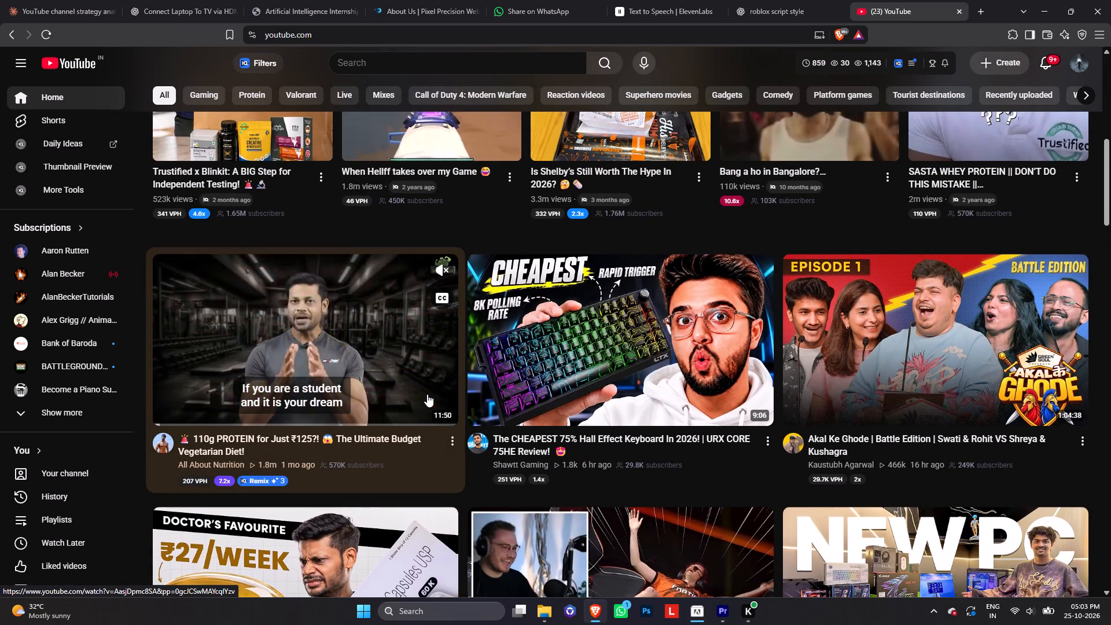
scroll(427, 394, down, 3)
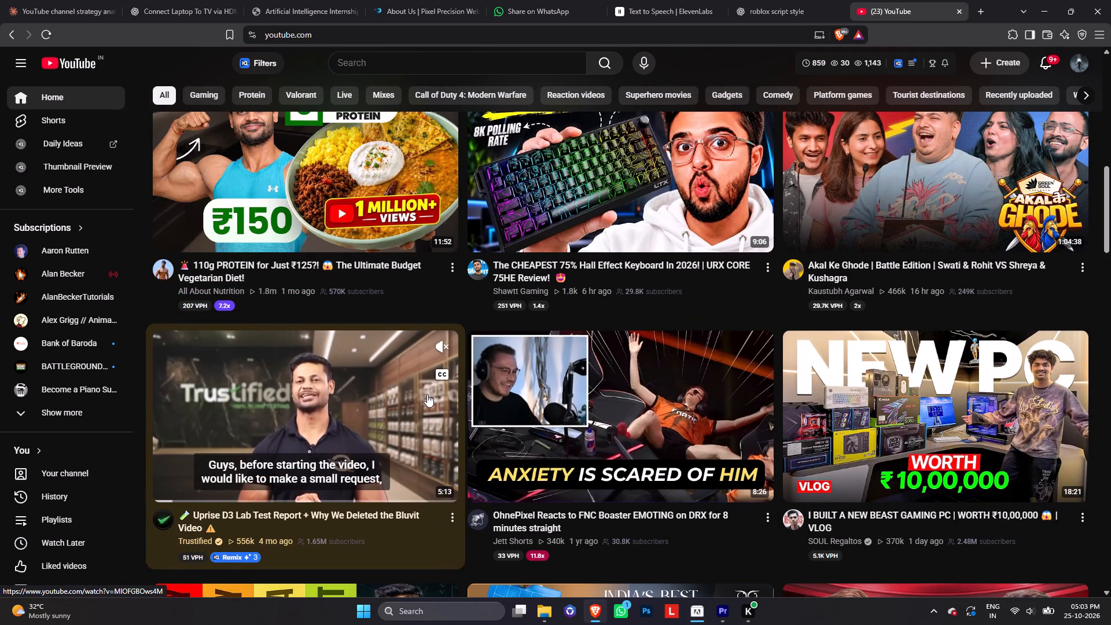
scroll(427, 394, down, 9)
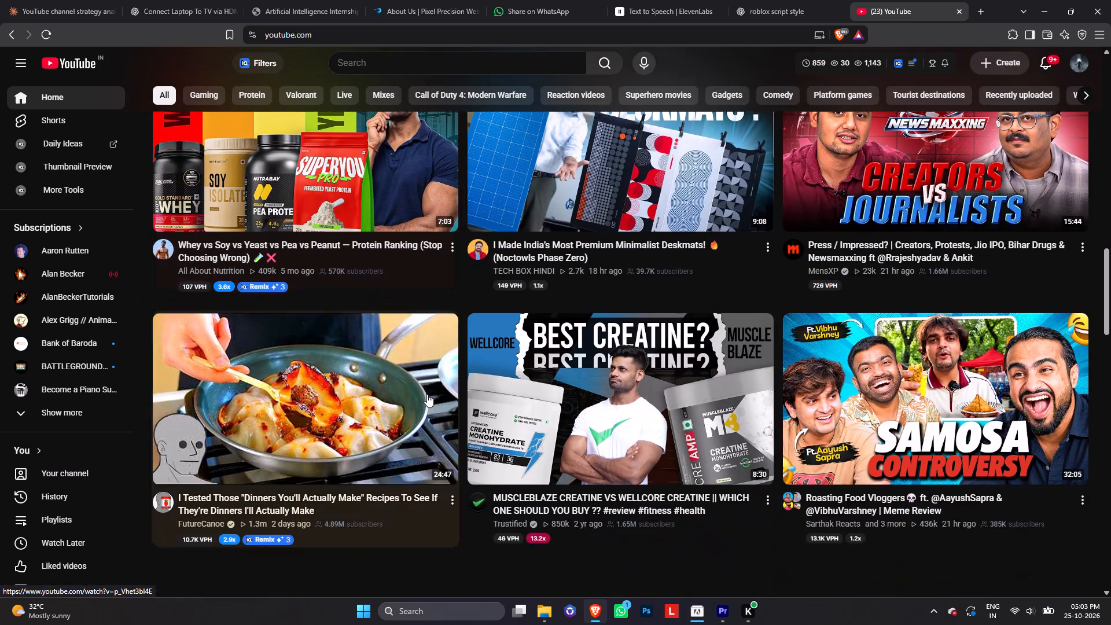
scroll(427, 394, down, 11)
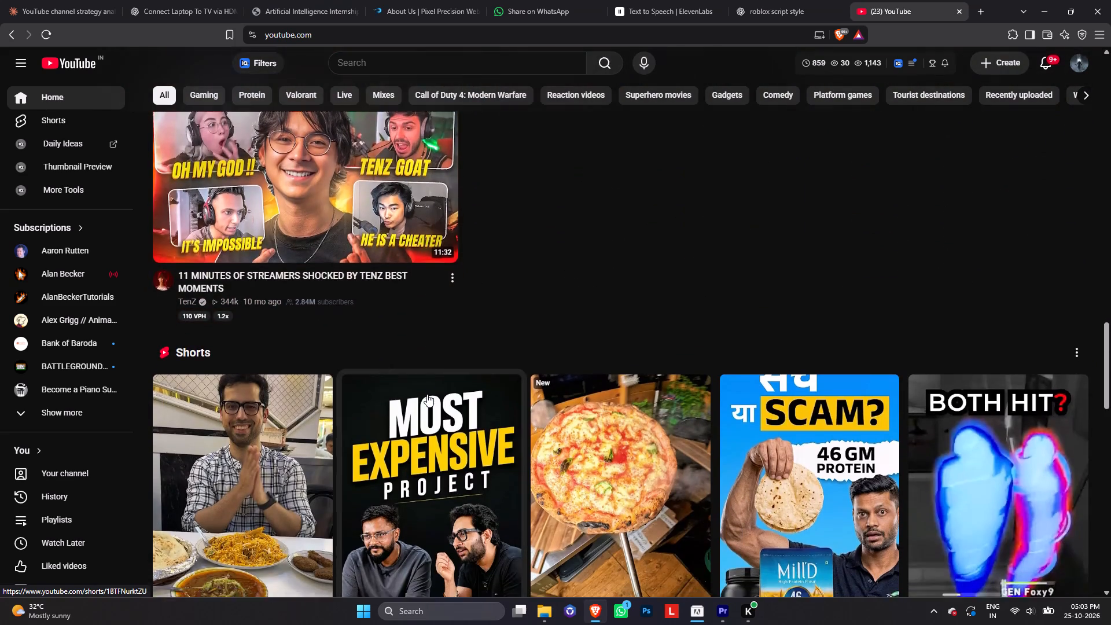
scroll(427, 394, down, 9)
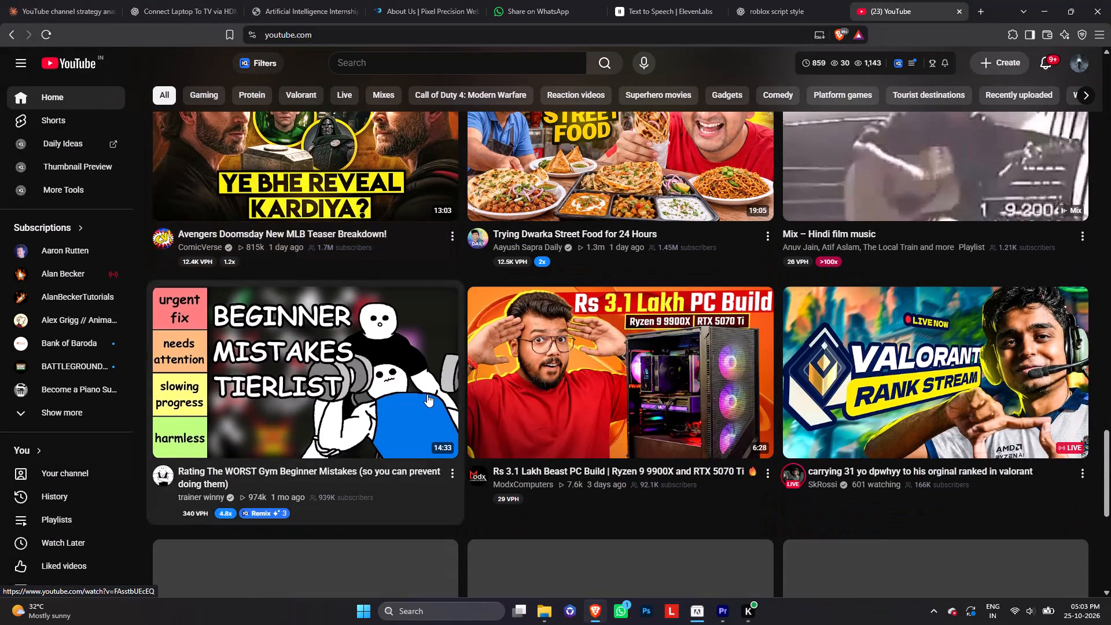
scroll(427, 394, down, 3)
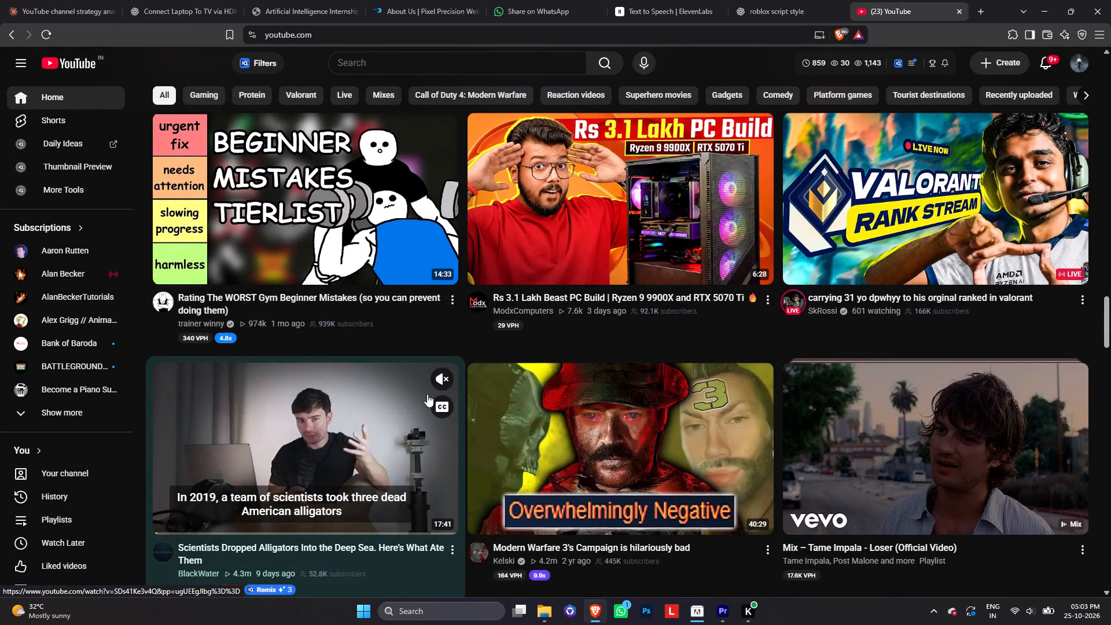
scroll(427, 394, down, 11)
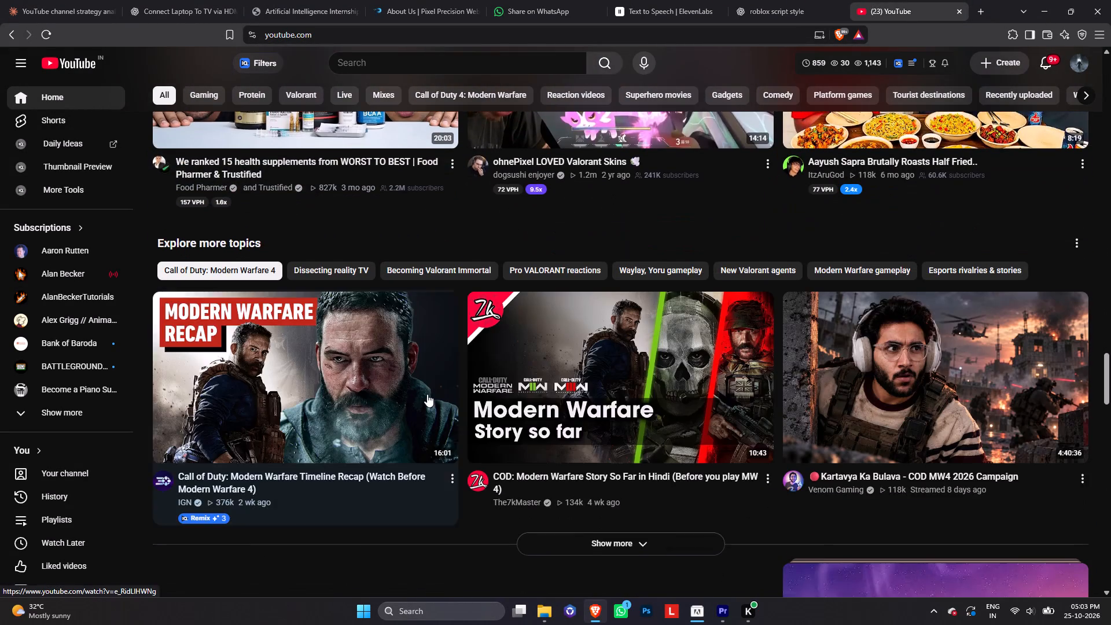
scroll(427, 394, down, 12)
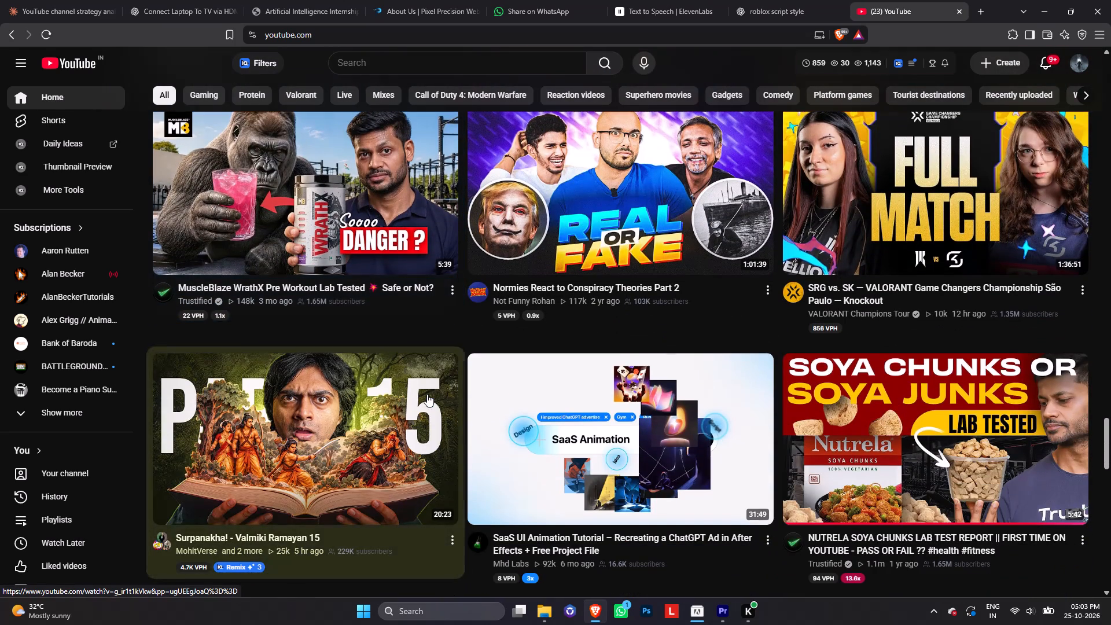
scroll(427, 394, down, 7)
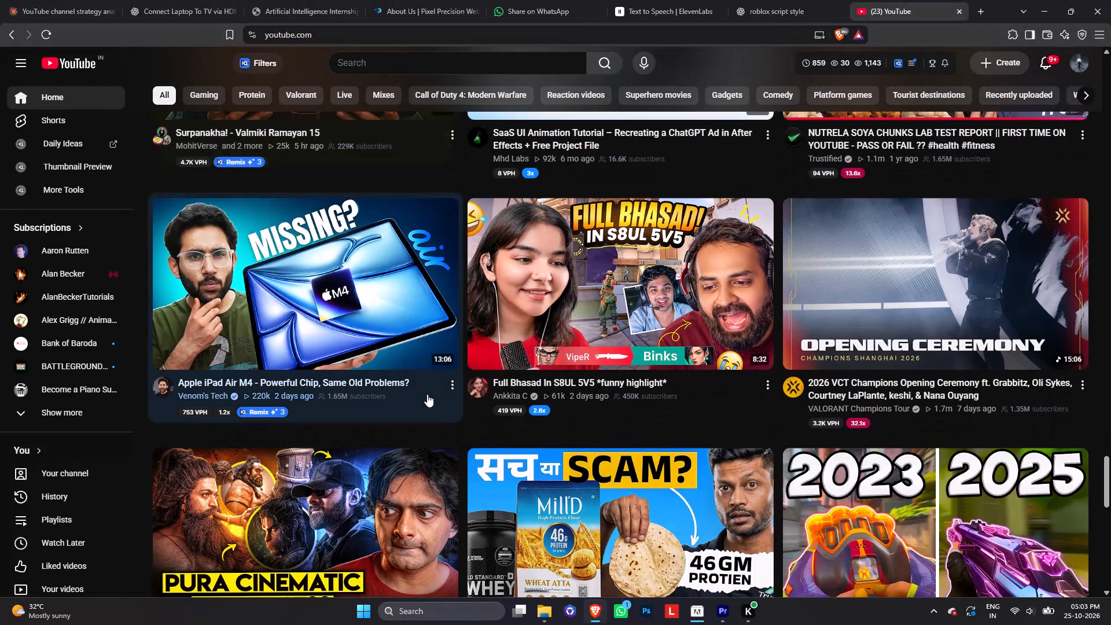
scroll(427, 394, down, 2)
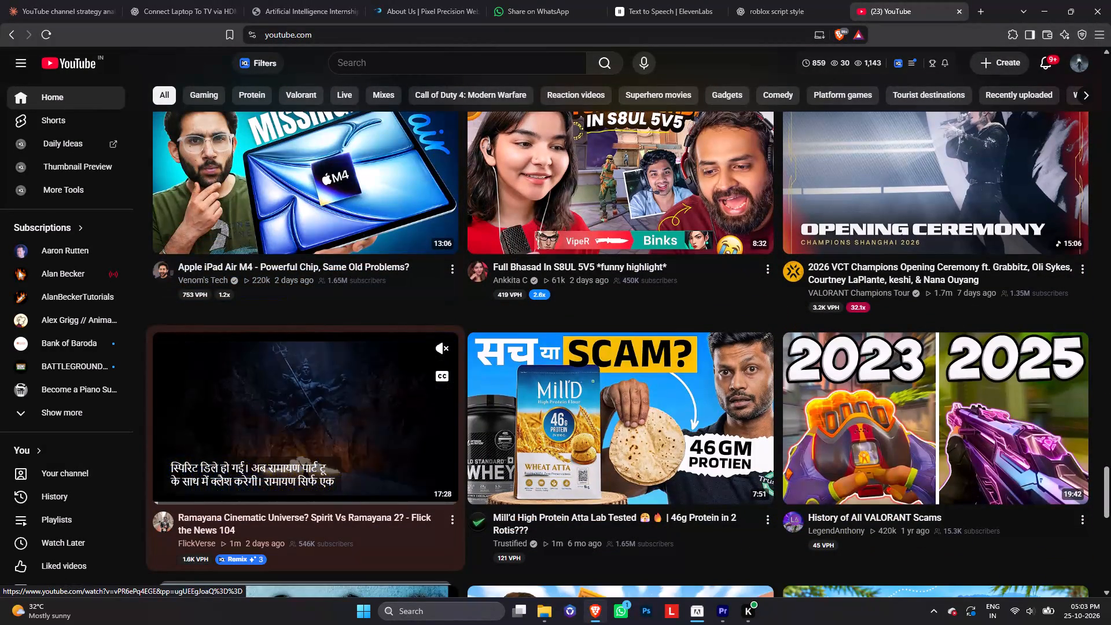
scroll(427, 394, down, 6)
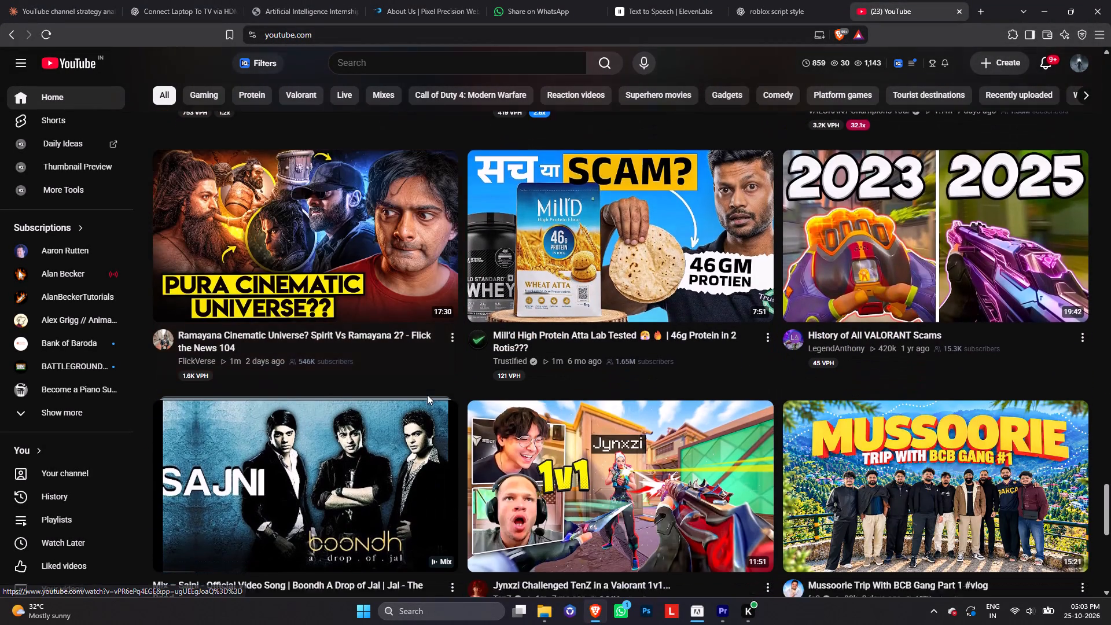
scroll(427, 395, down, 12)
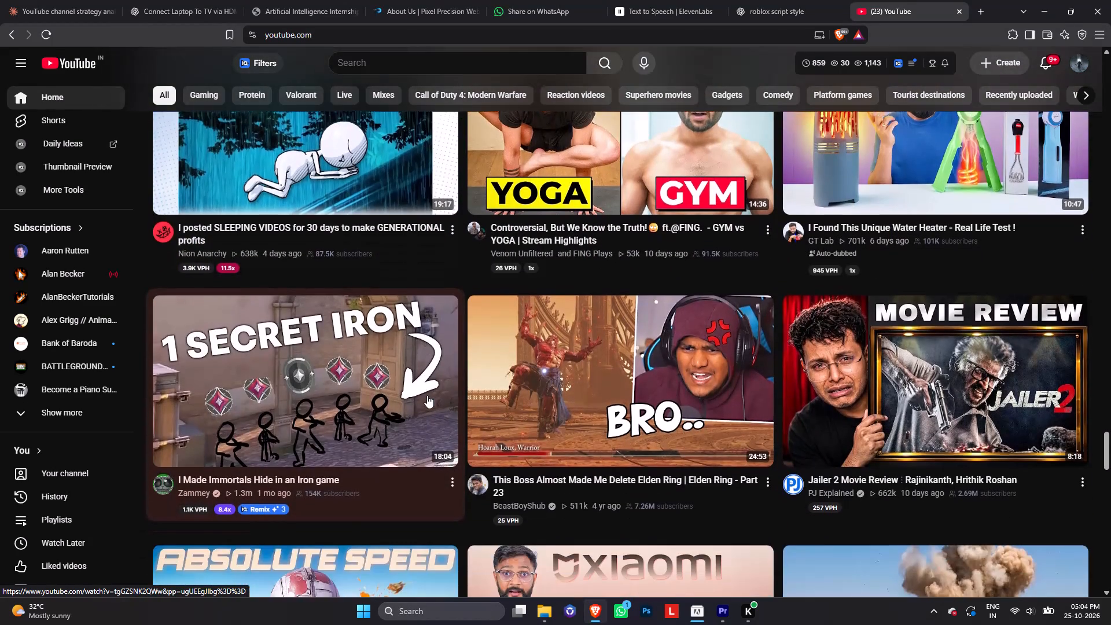
scroll(427, 395, down, 3)
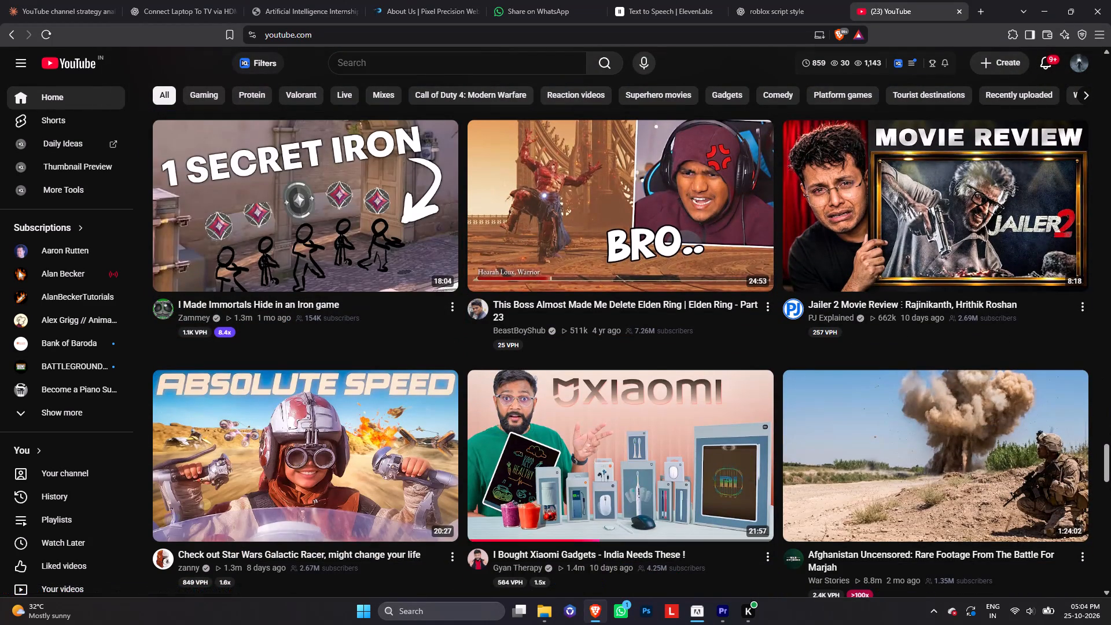
Return to the start of the home feed and open the Akal Ke Ghode | Battle Edition video.
drag(1108, 448, 1098, 195)
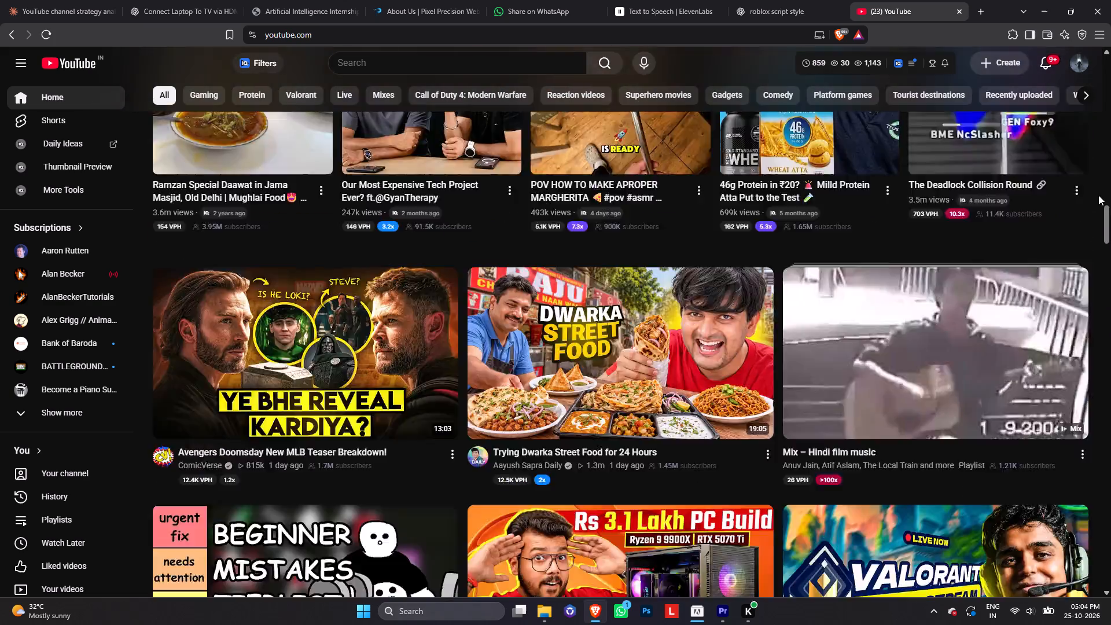
drag(1098, 195, 1110, 47)
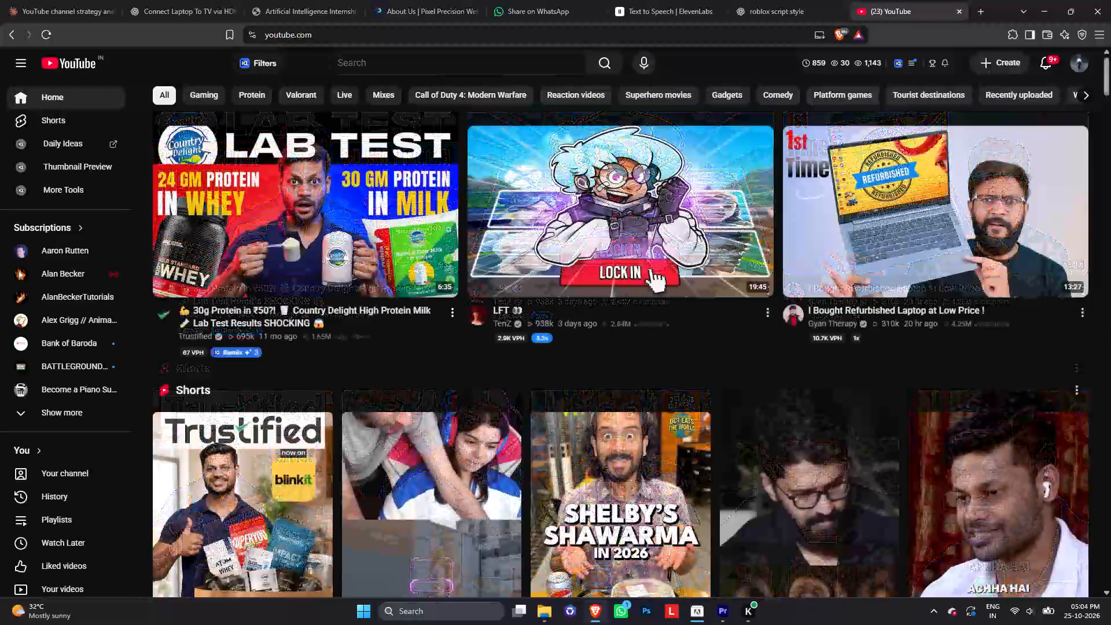
scroll(871, 345, down, 11)
click(878, 263)
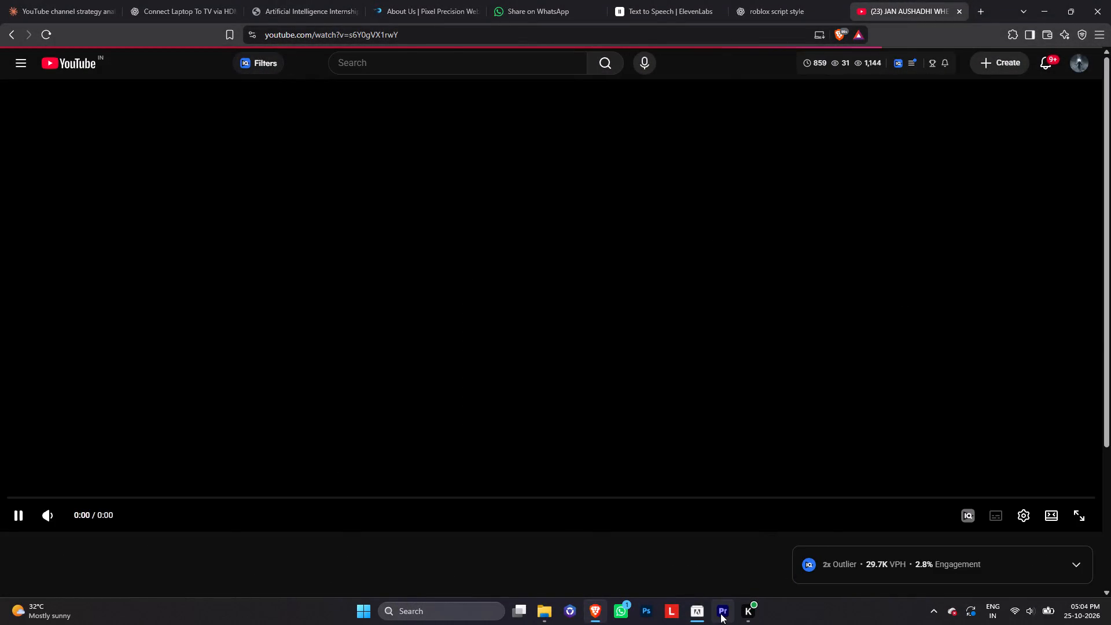
Switch back to the 44 vid project in Premiere.
click(720, 613)
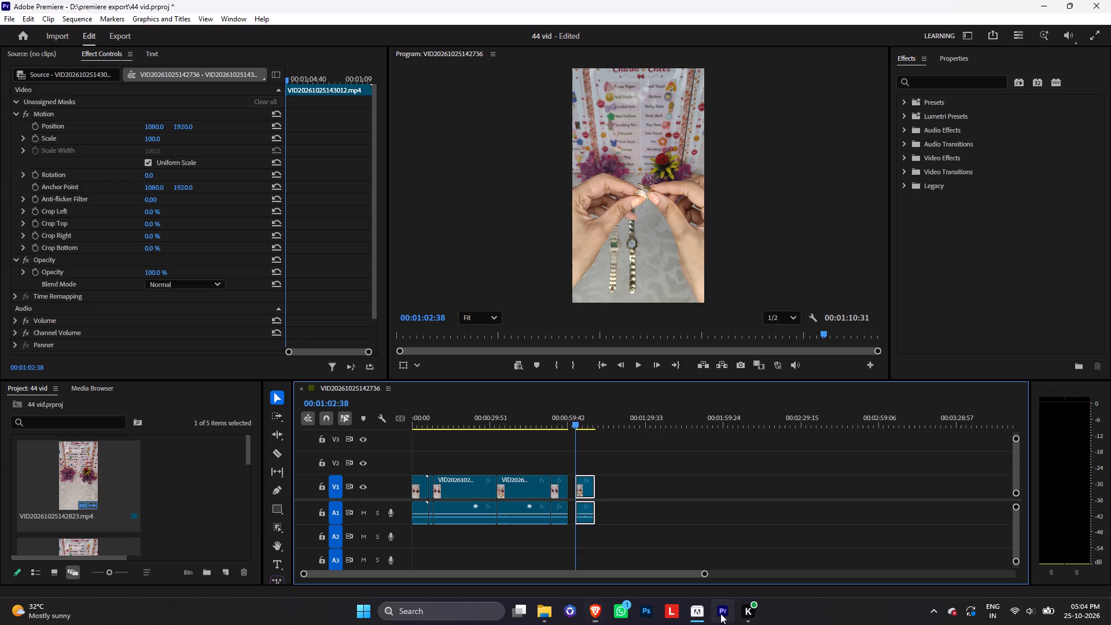
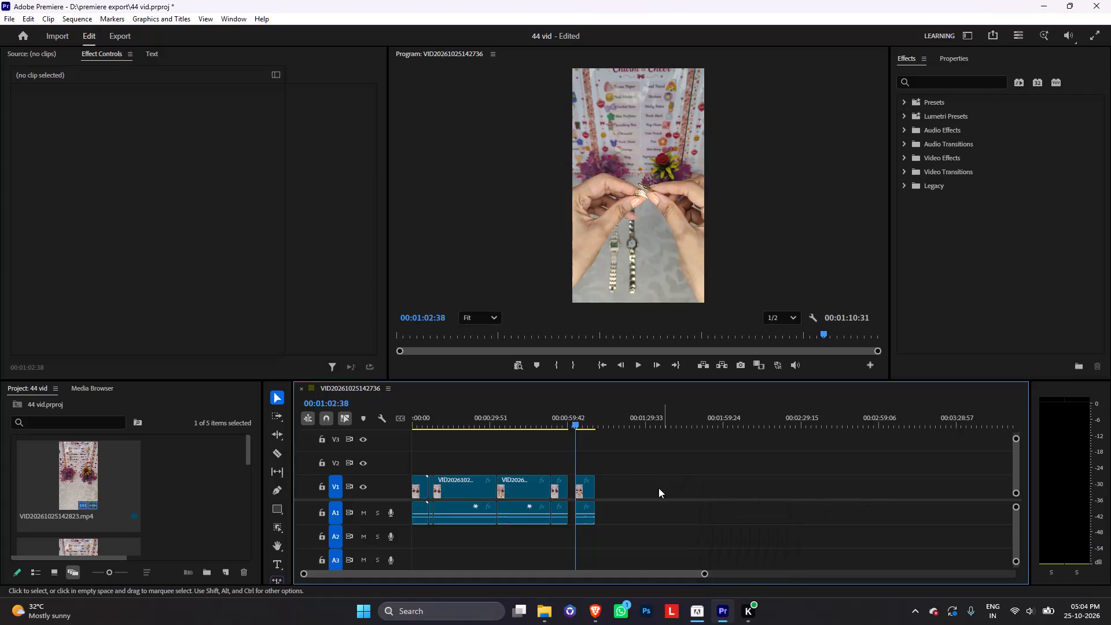
Ripple-delete the empty gap before the last ring clip on the timeline.
drag(574, 423, 565, 427)
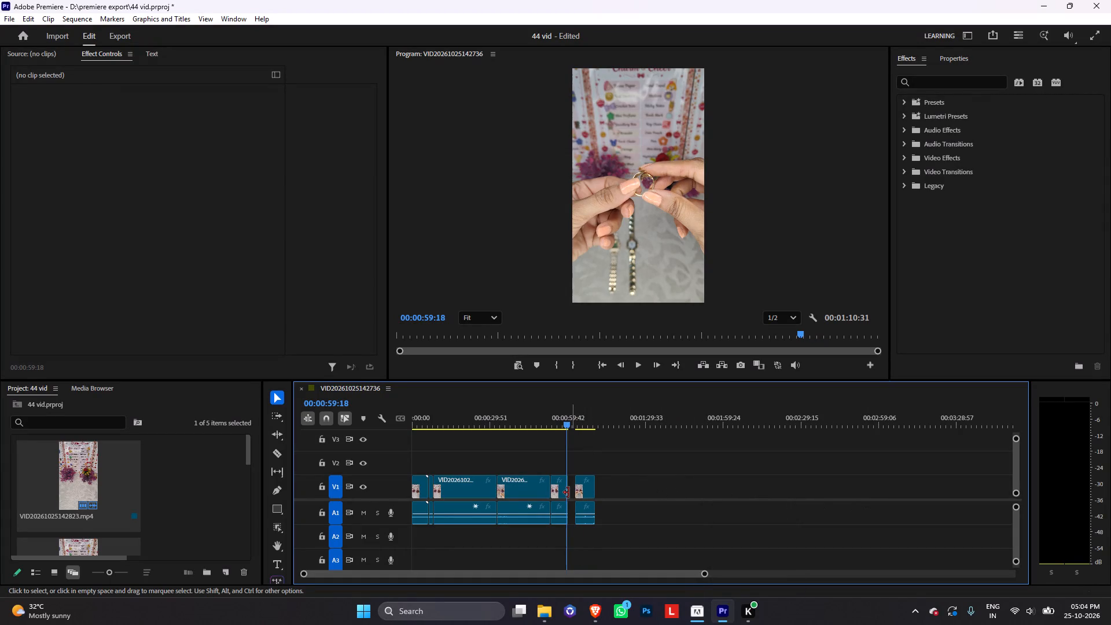
click(572, 492)
right_click(572, 492)
click(580, 496)
Play and scrub through the last ring clips to the end of the sequence to check the joined cut.
click(568, 427)
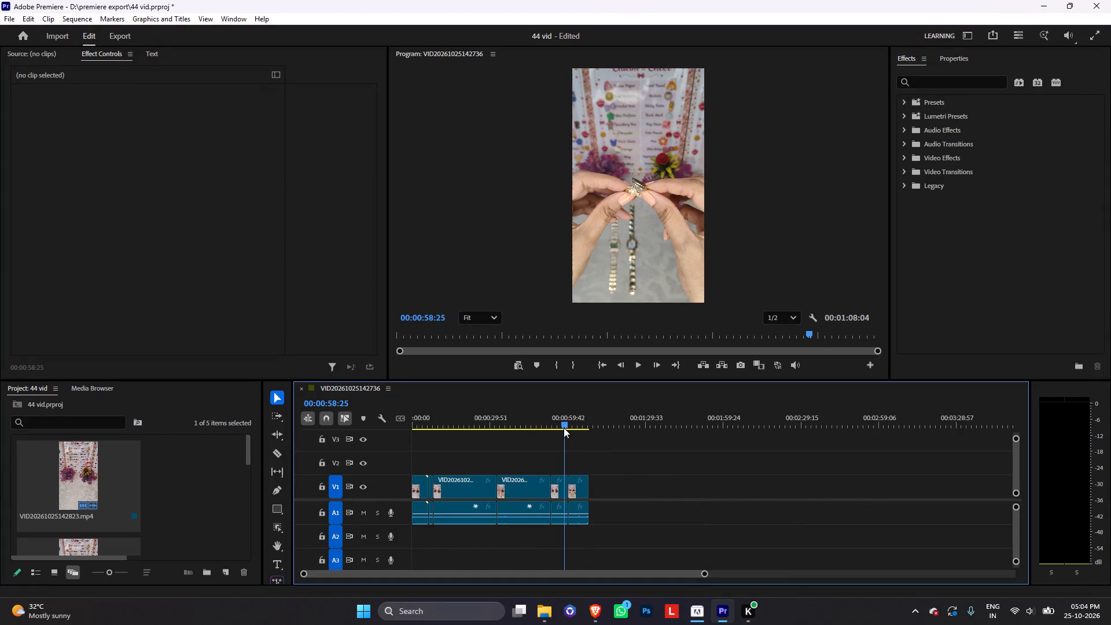
key(space)
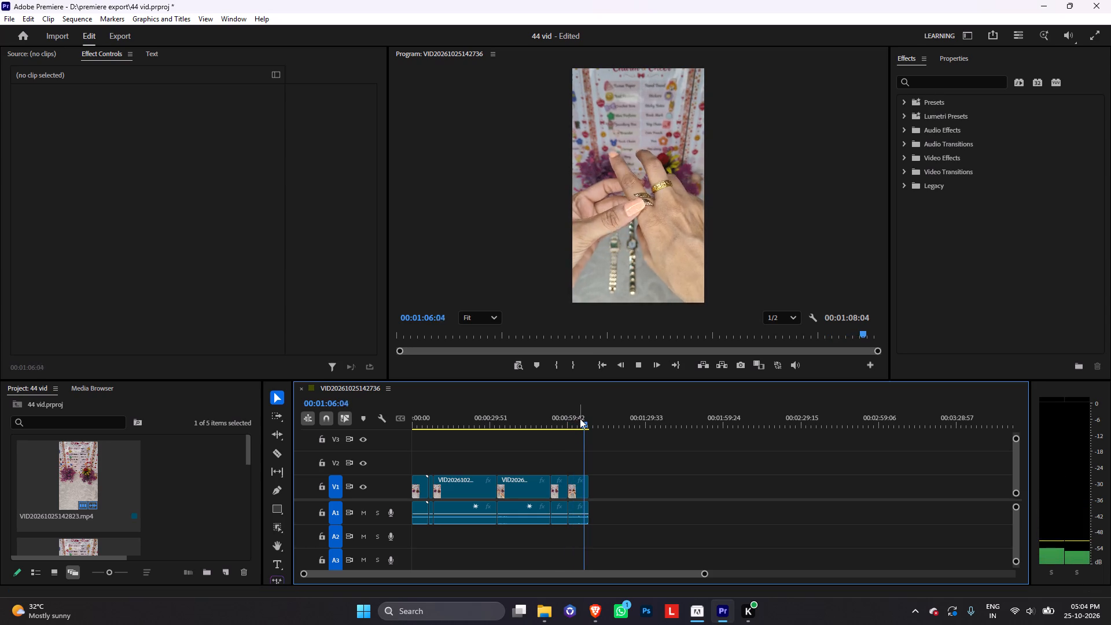
drag(588, 424, 561, 432)
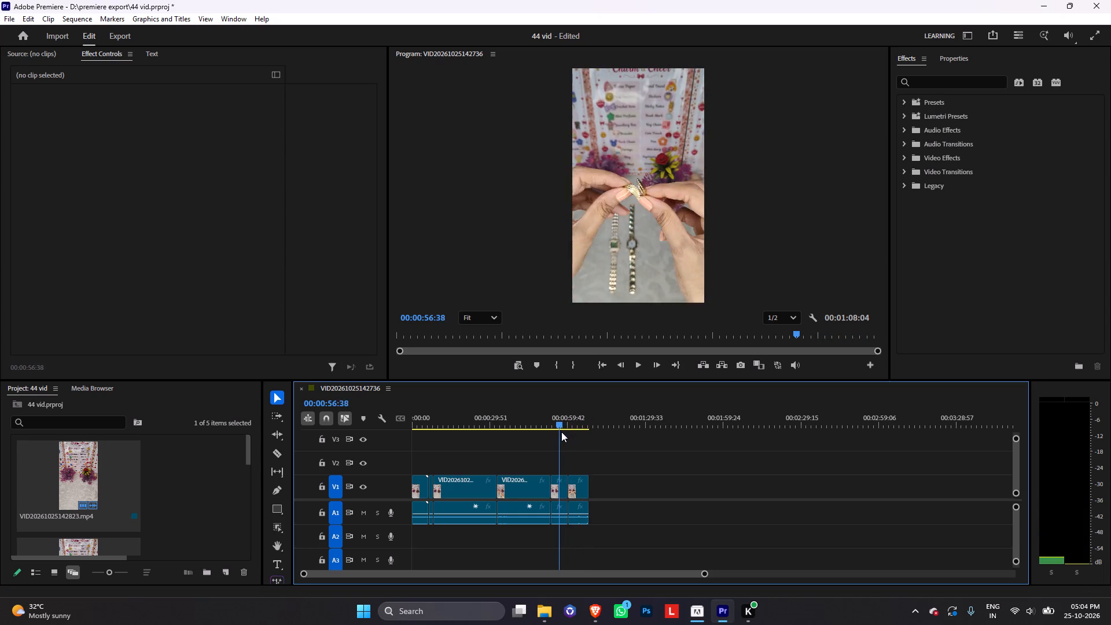
drag(561, 432, 569, 432)
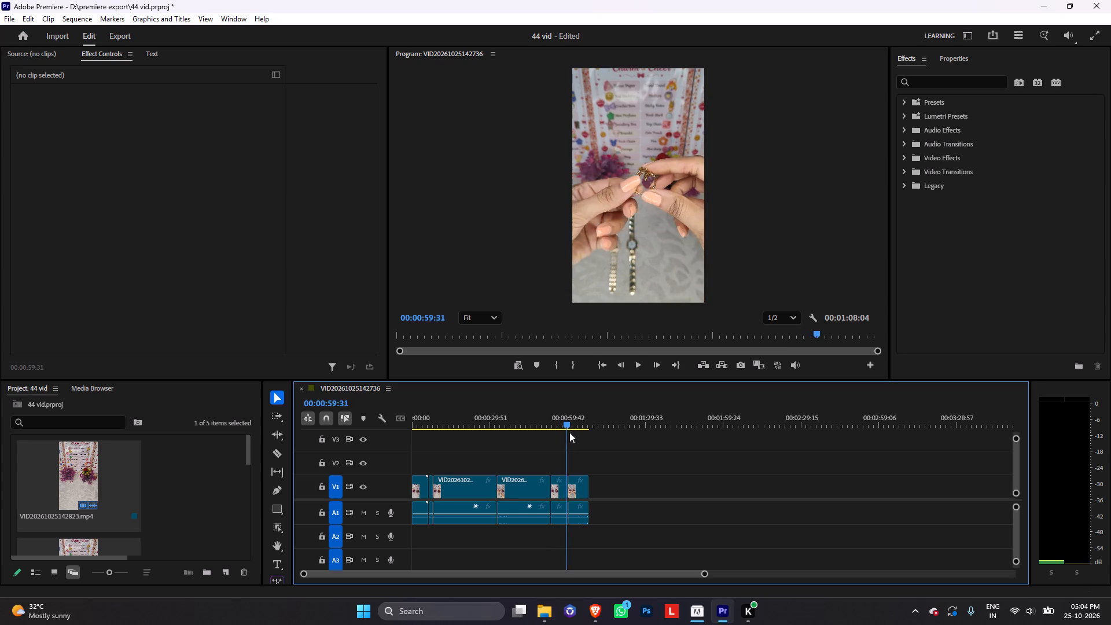
drag(569, 432, 572, 432)
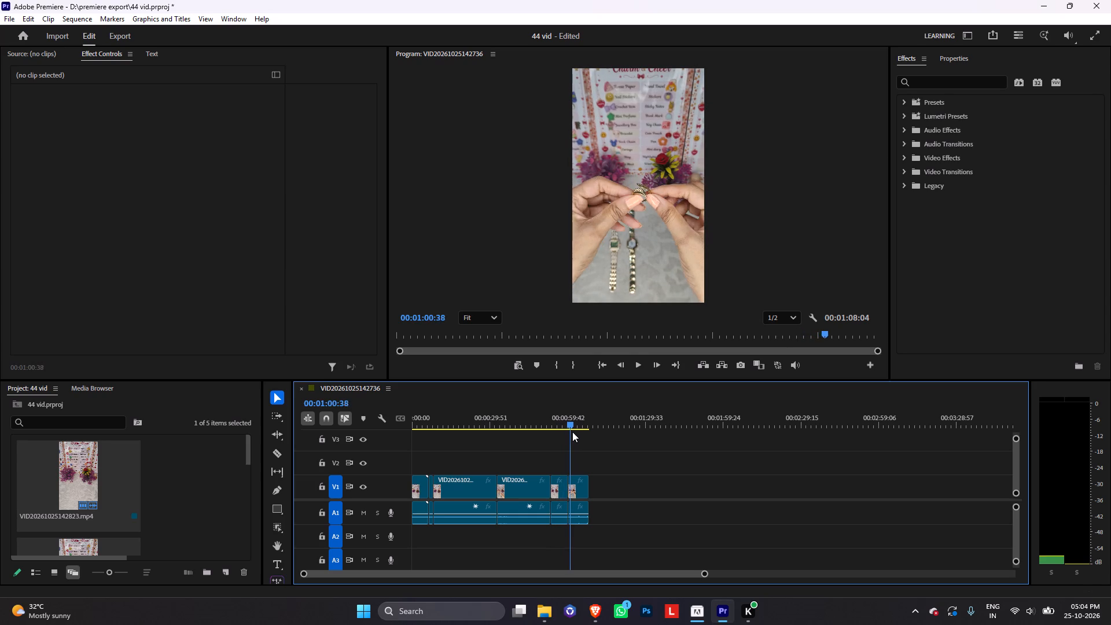
drag(572, 432, 583, 432)
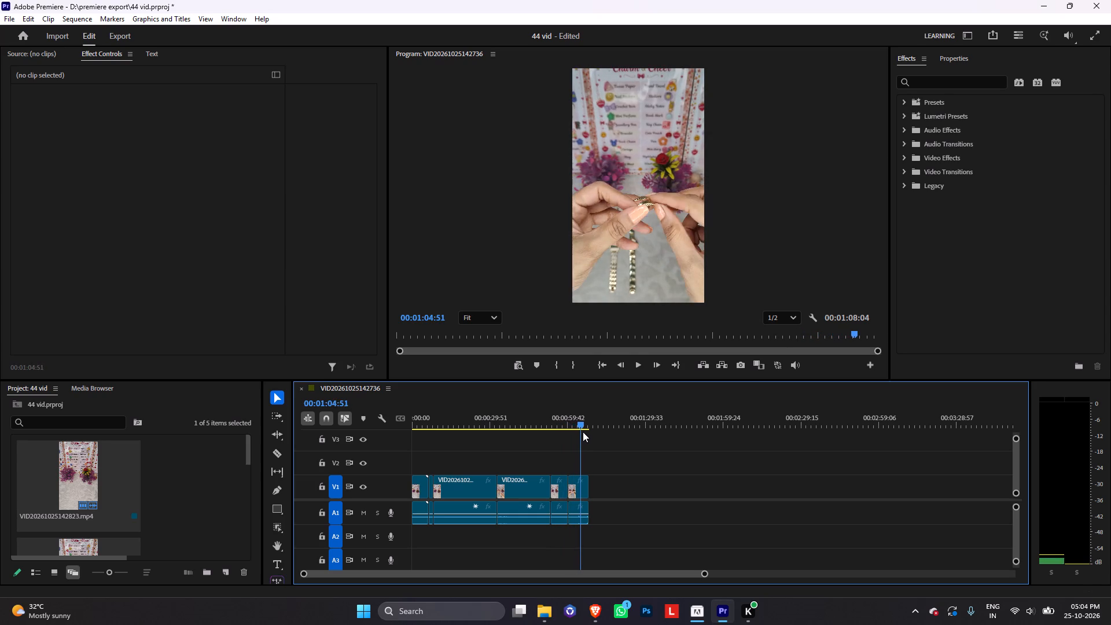
drag(583, 432, 590, 431)
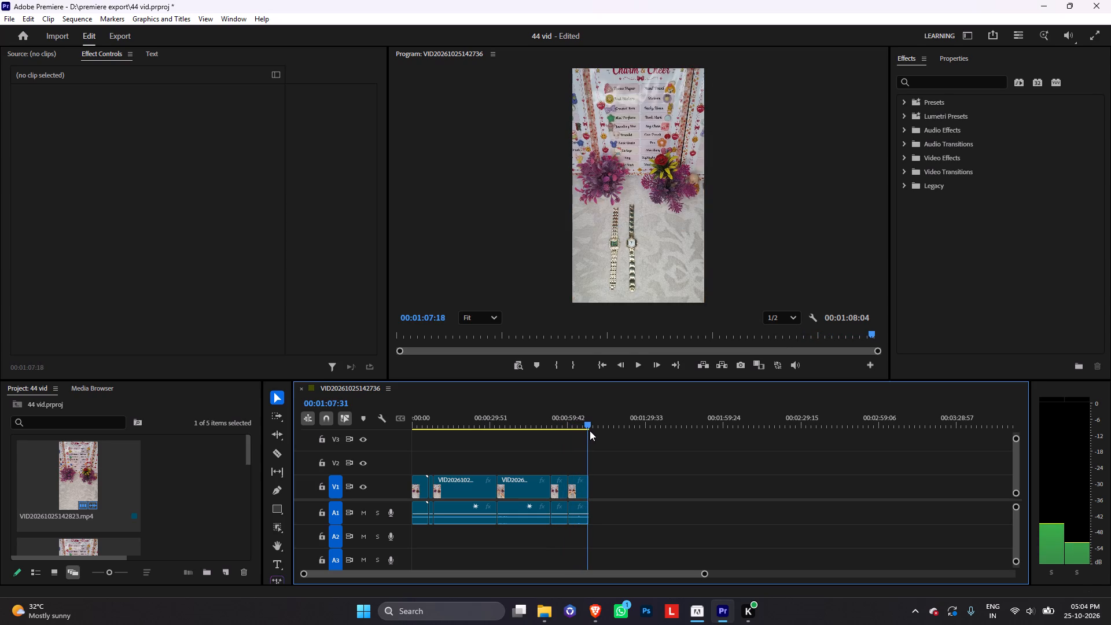
drag(590, 431, 593, 430)
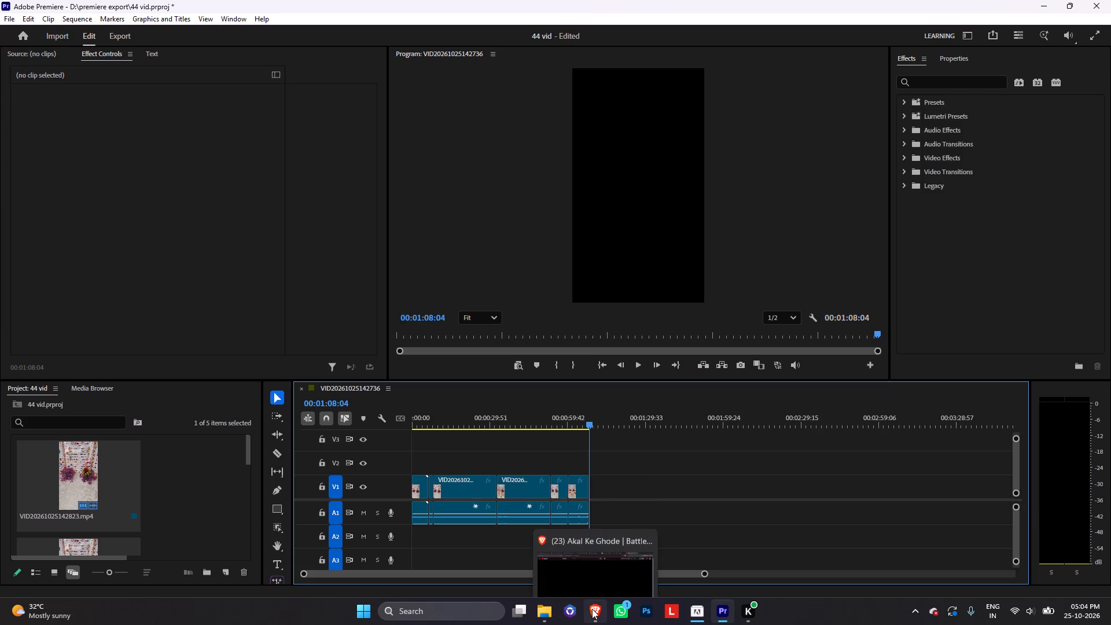
click(593, 609)
click(549, 612)
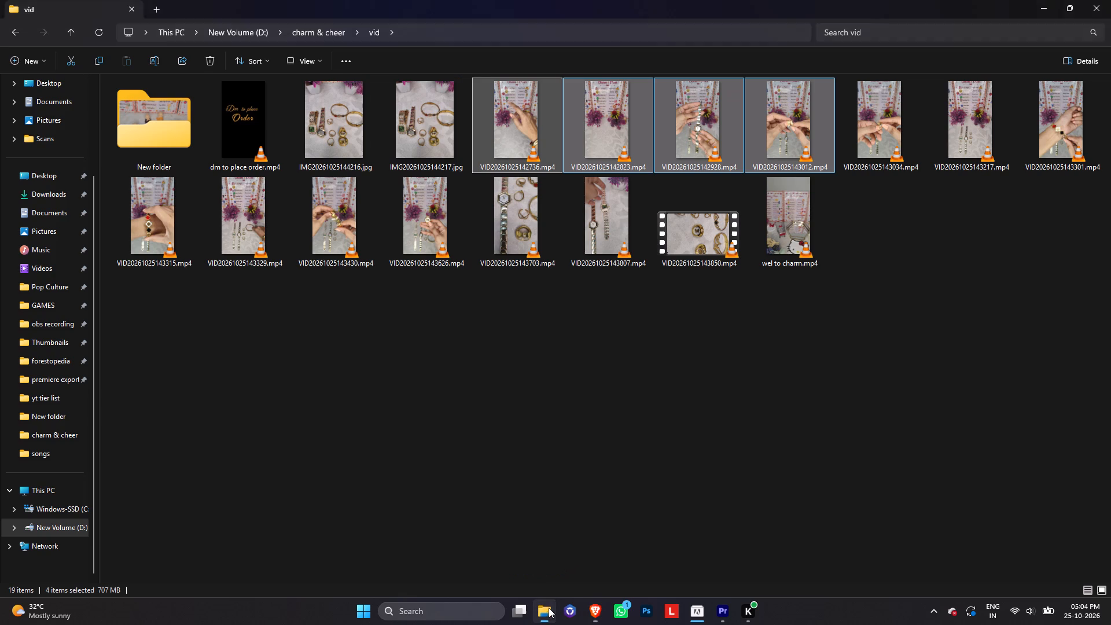
click(862, 156)
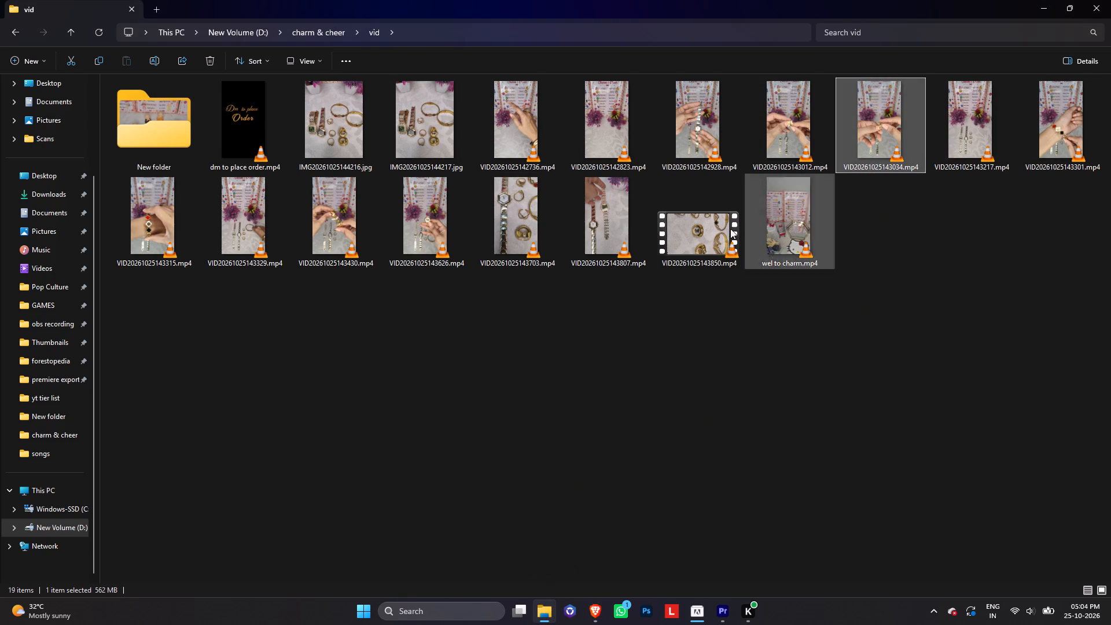
shift+click(153, 240)
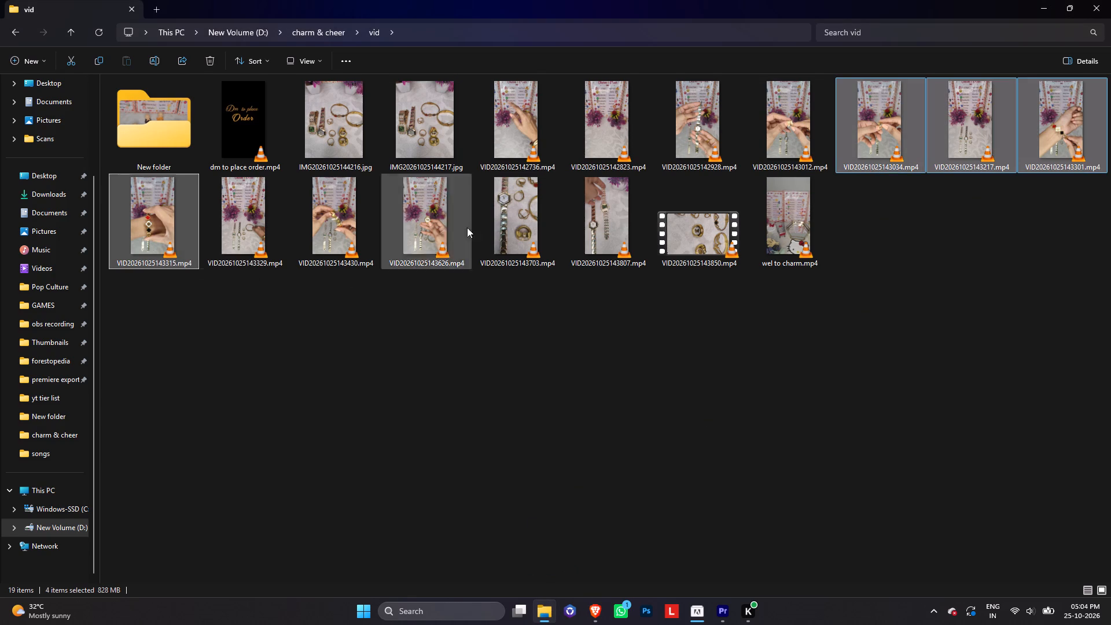
drag(892, 153, 660, 522)
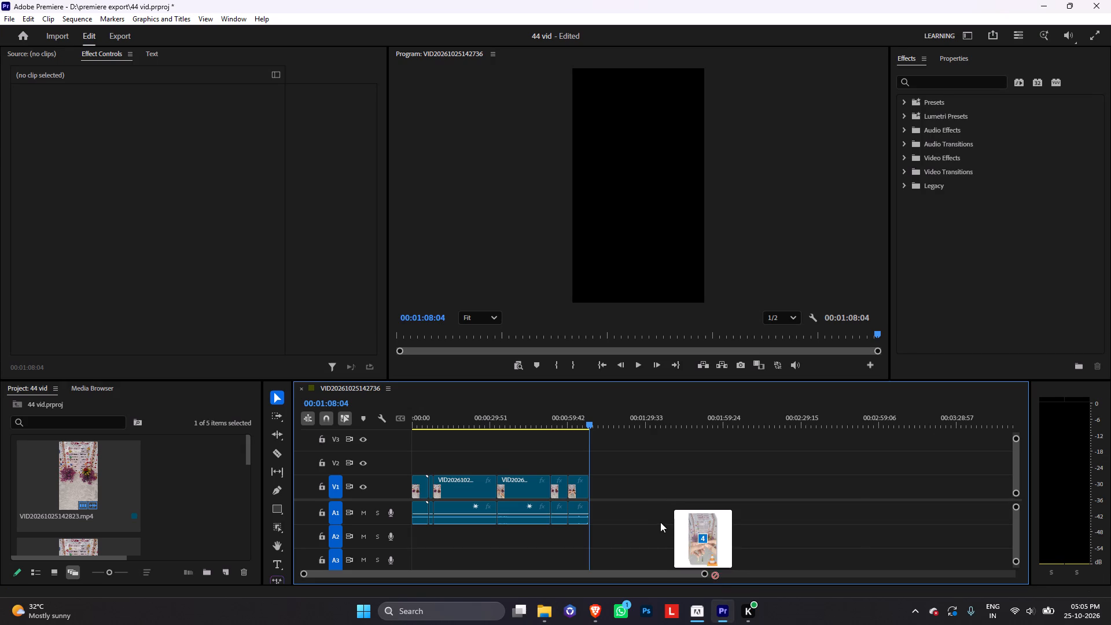
drag(660, 522, 779, 507)
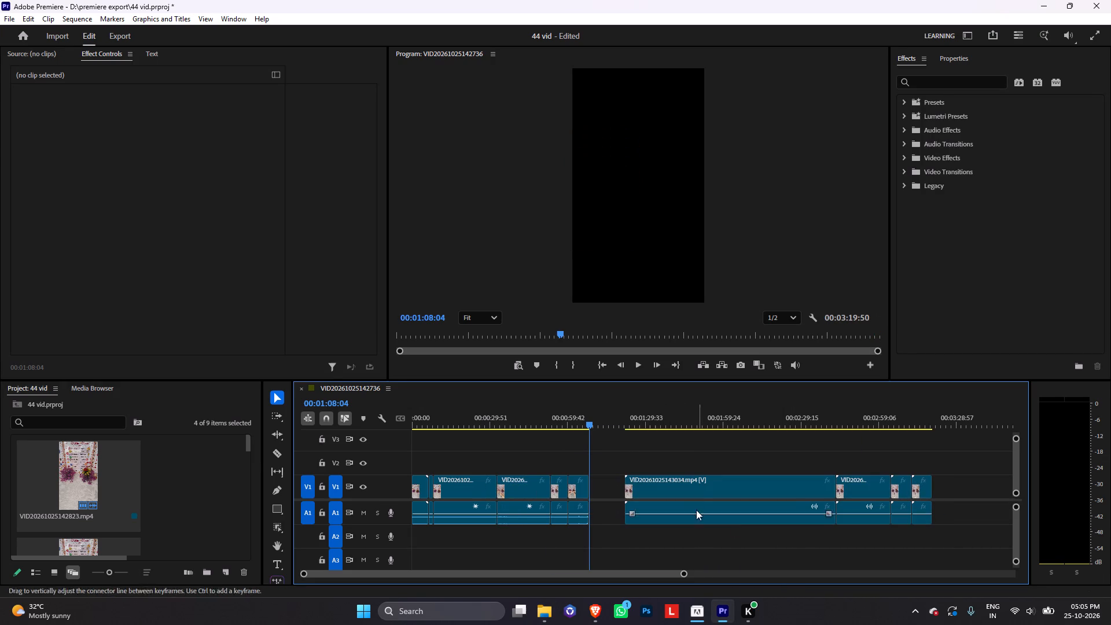
drag(586, 426, 591, 425)
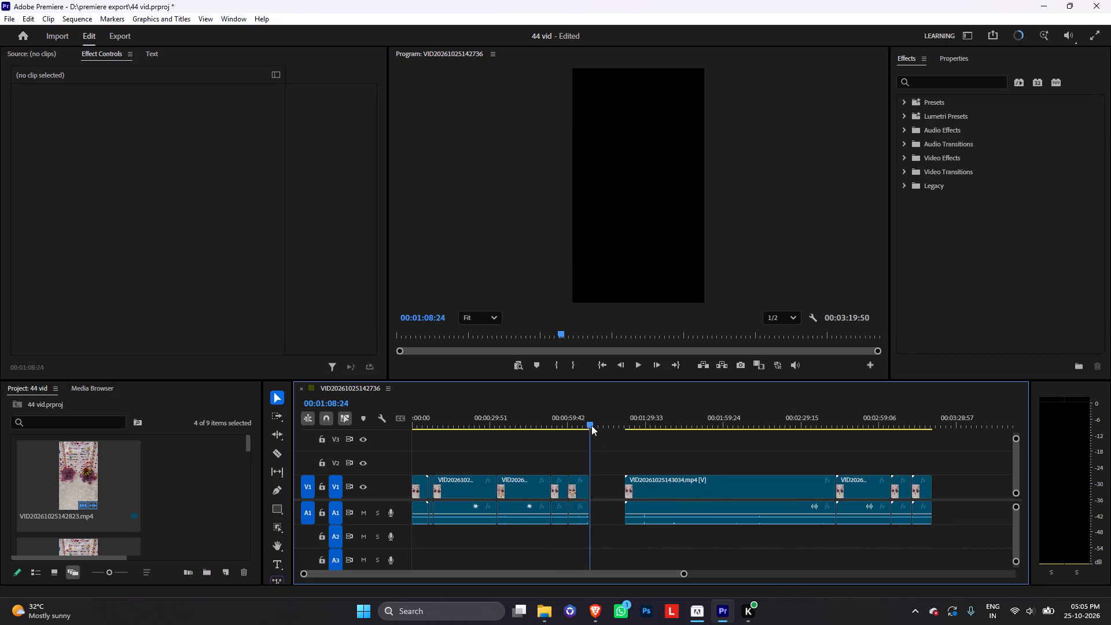
drag(591, 425, 638, 437)
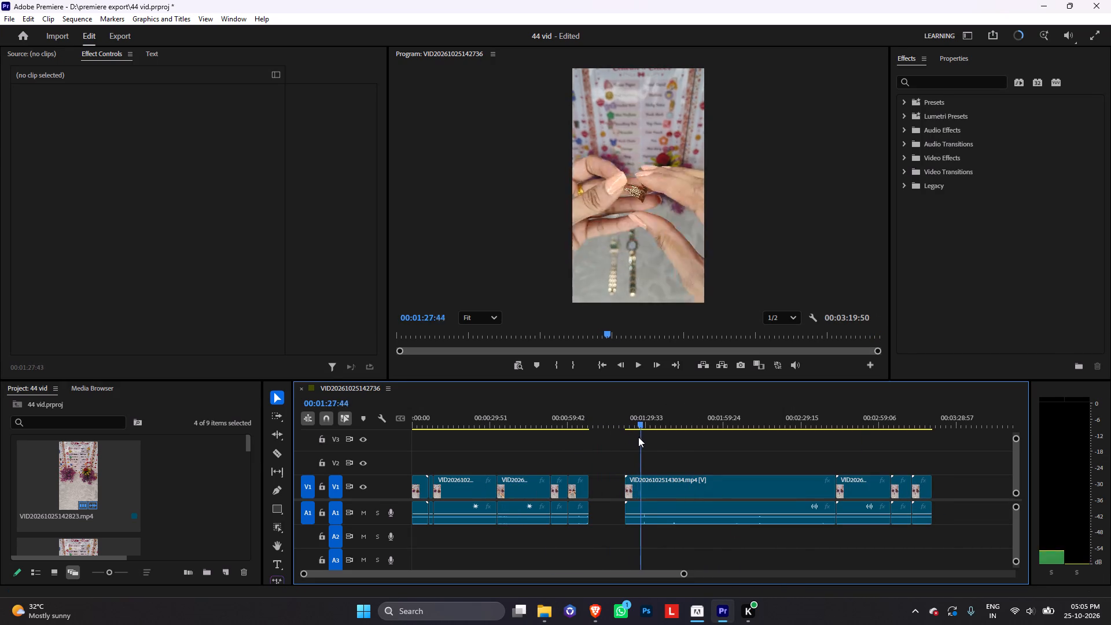
drag(638, 437, 675, 447)
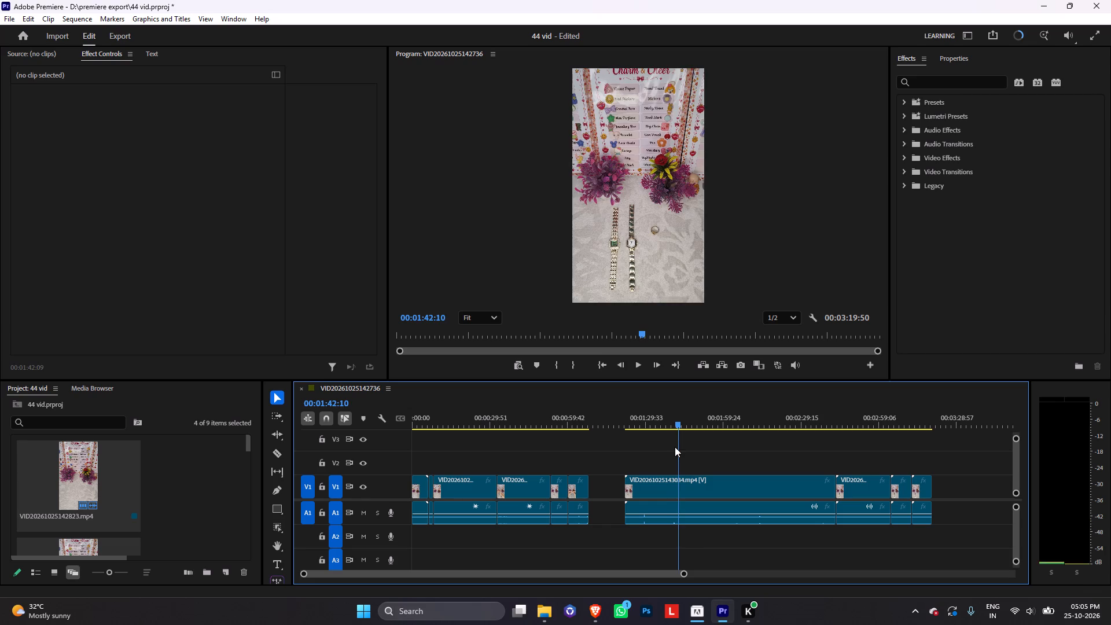
drag(675, 447, 686, 451)
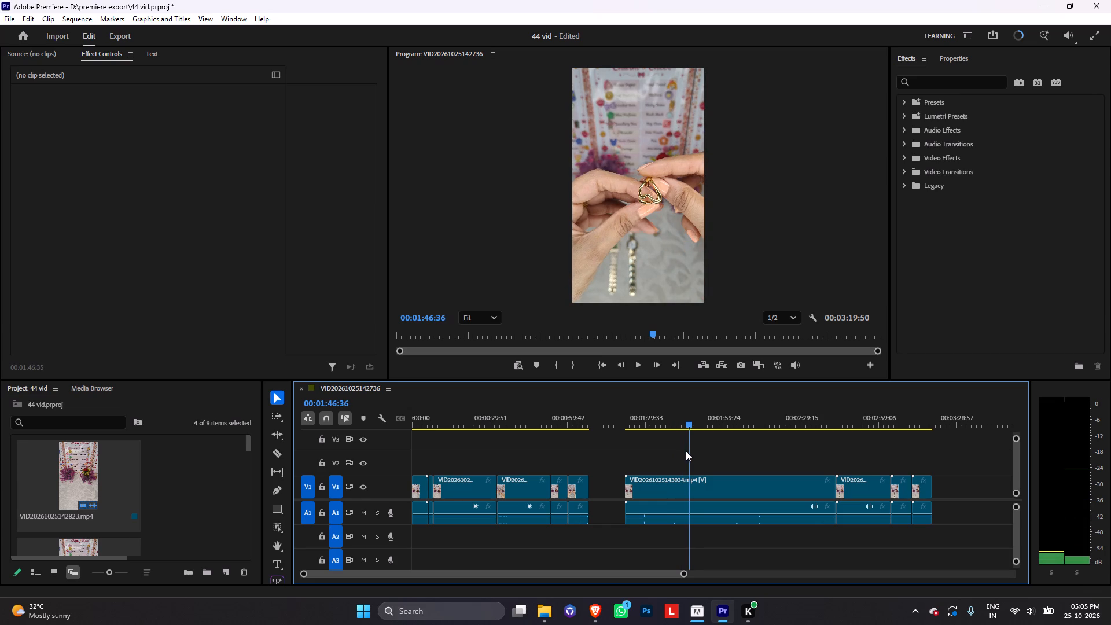
drag(686, 451, 677, 453)
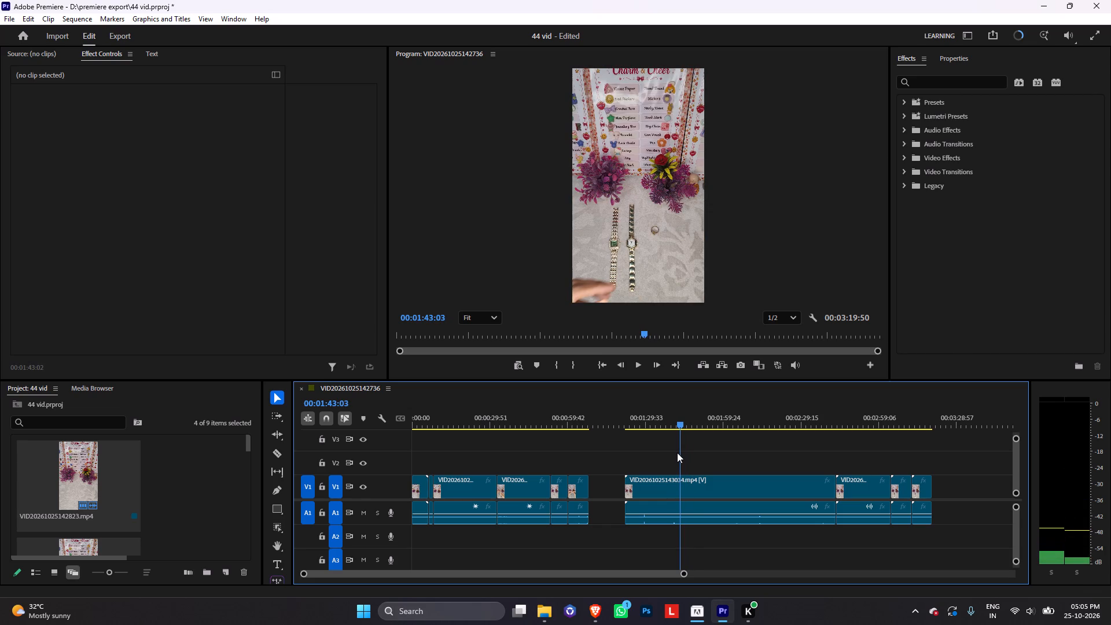
drag(677, 453, 668, 453)
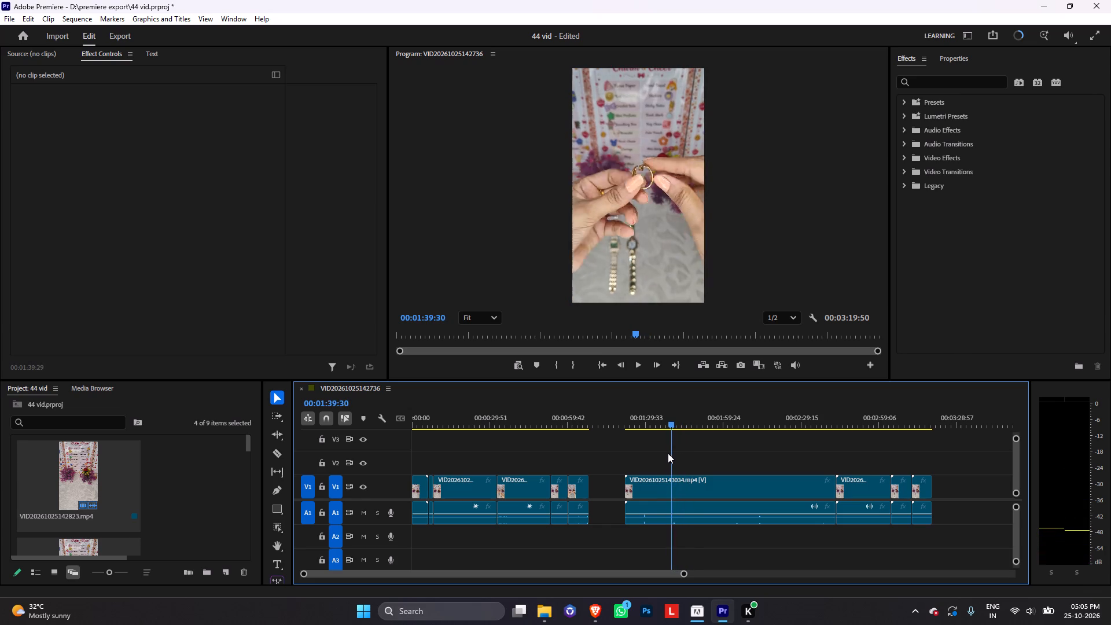
drag(668, 453, 678, 453)
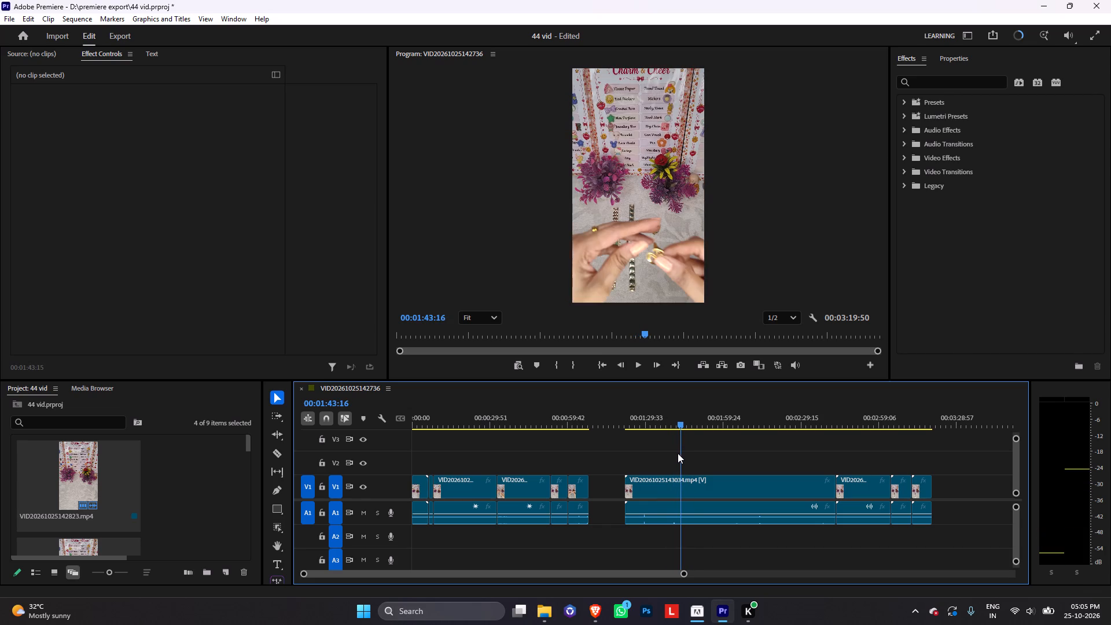
drag(678, 453, 680, 453)
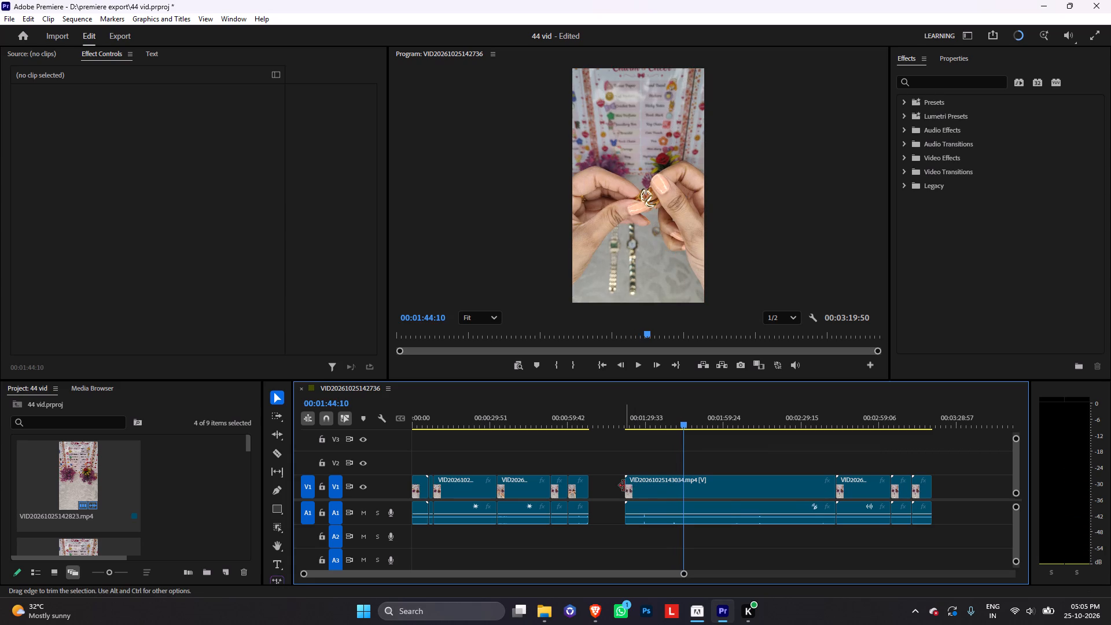
drag(624, 486, 683, 488)
key(space)
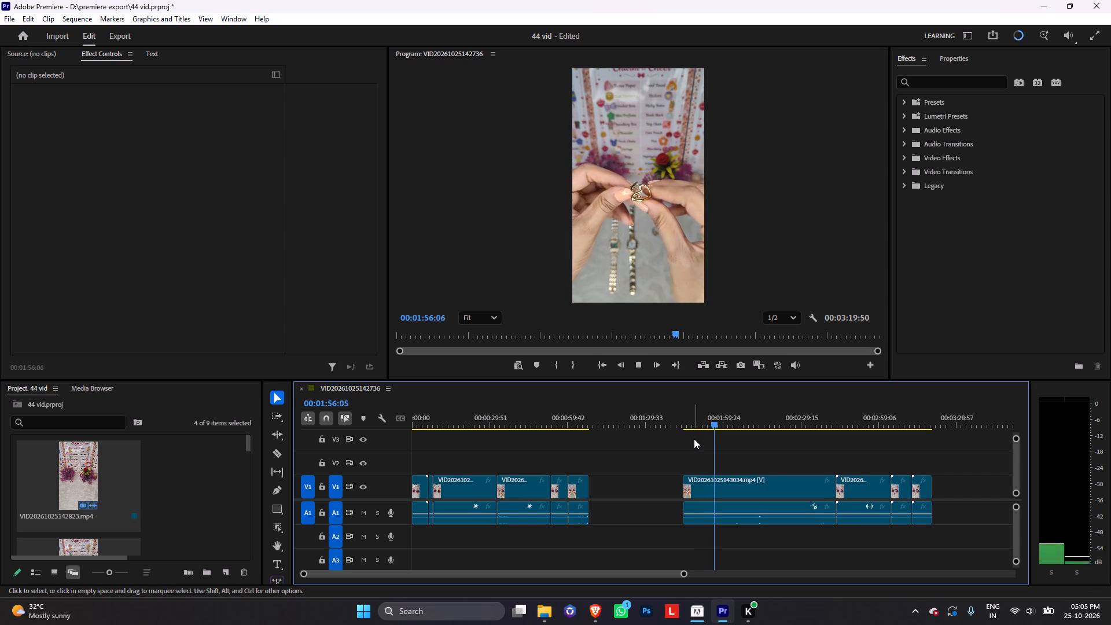
key(space)
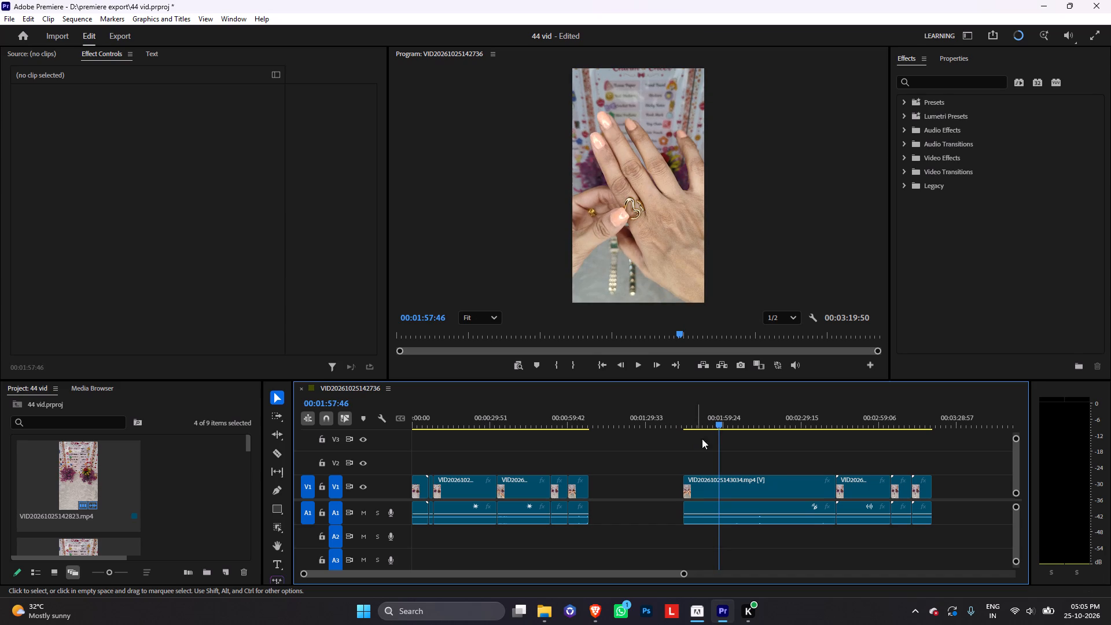
drag(718, 422, 696, 440)
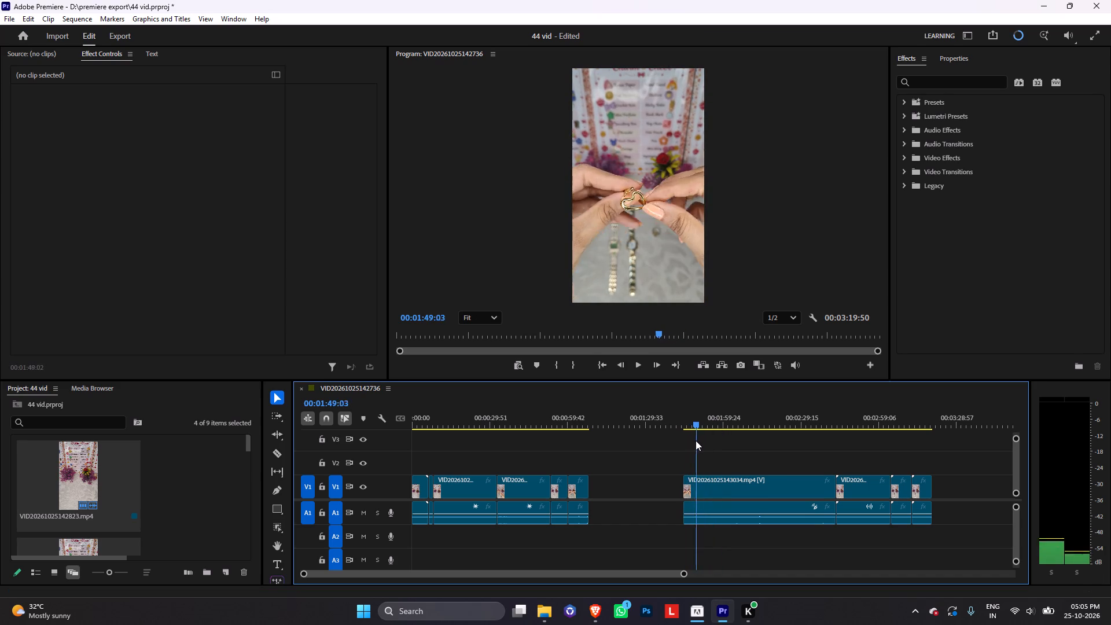
drag(696, 440, 698, 440)
click(713, 492)
key(ctrl+k)
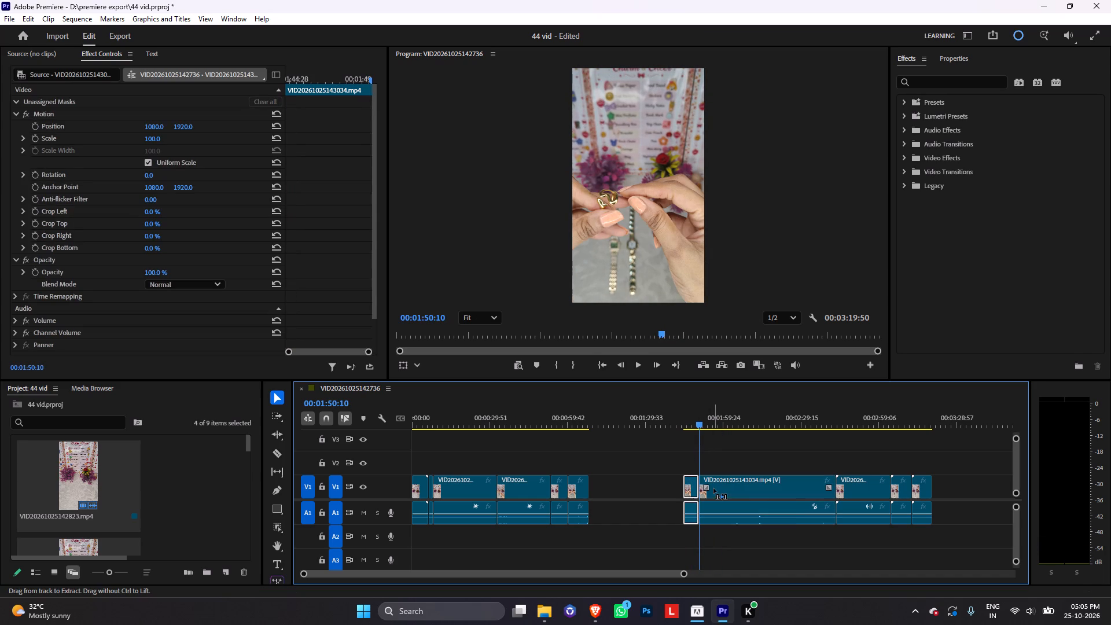
drag(701, 426, 722, 432)
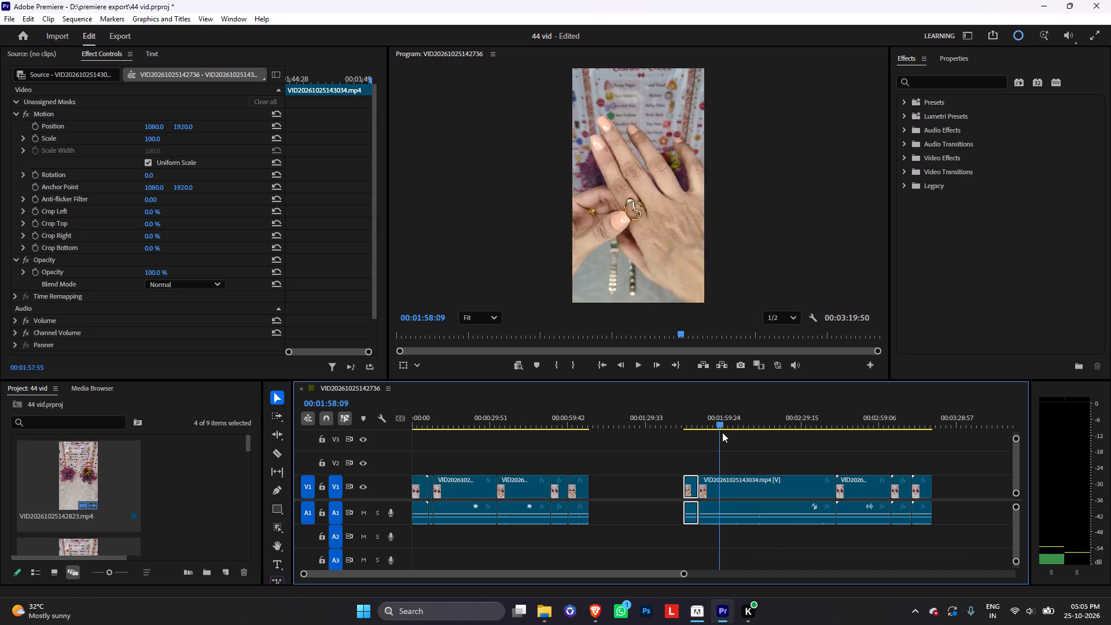
drag(722, 432, 716, 434)
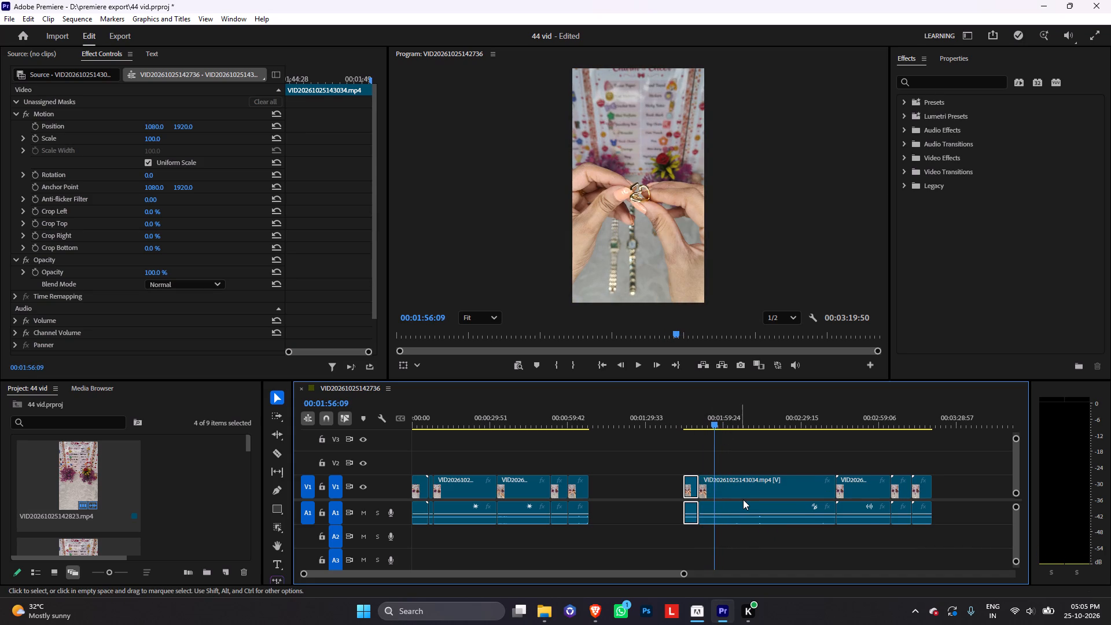
text(q)
key(space)
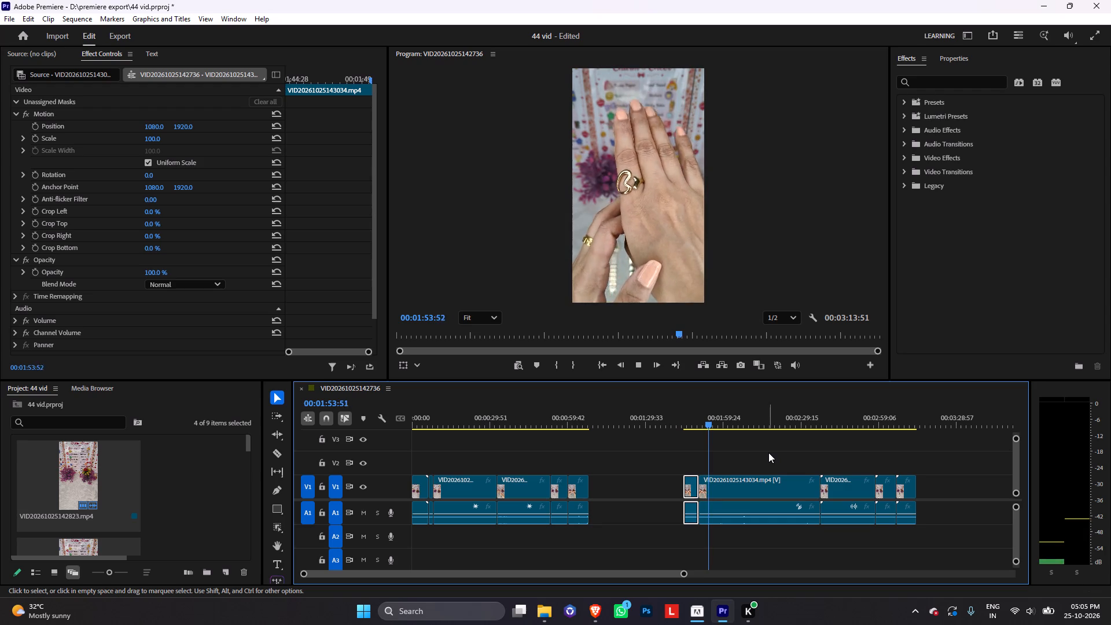
drag(714, 422, 720, 427)
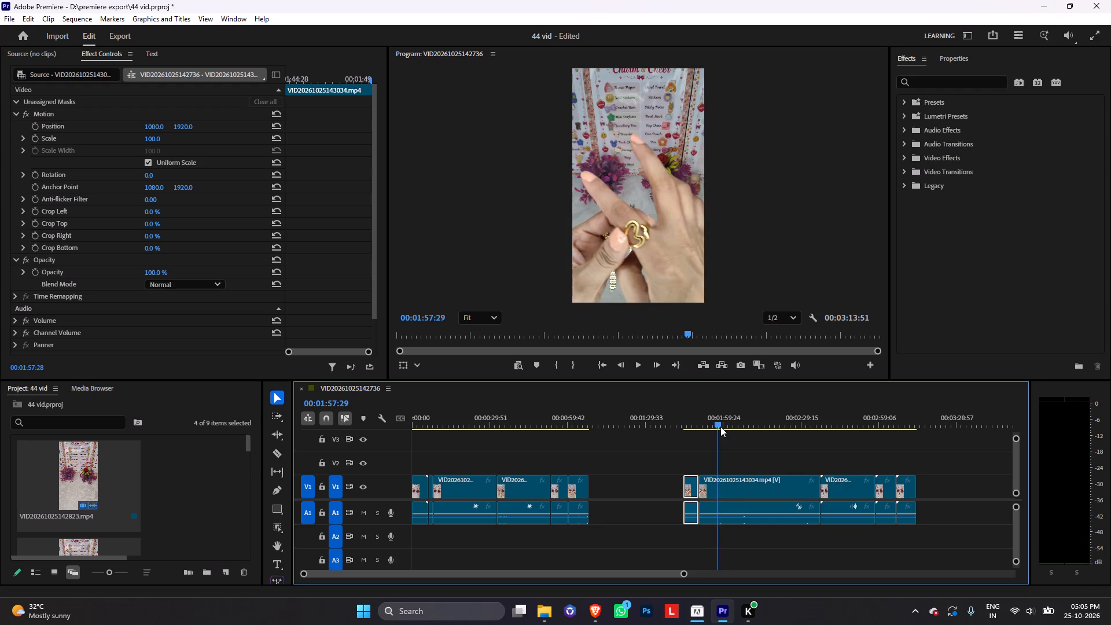
drag(720, 427, 726, 428)
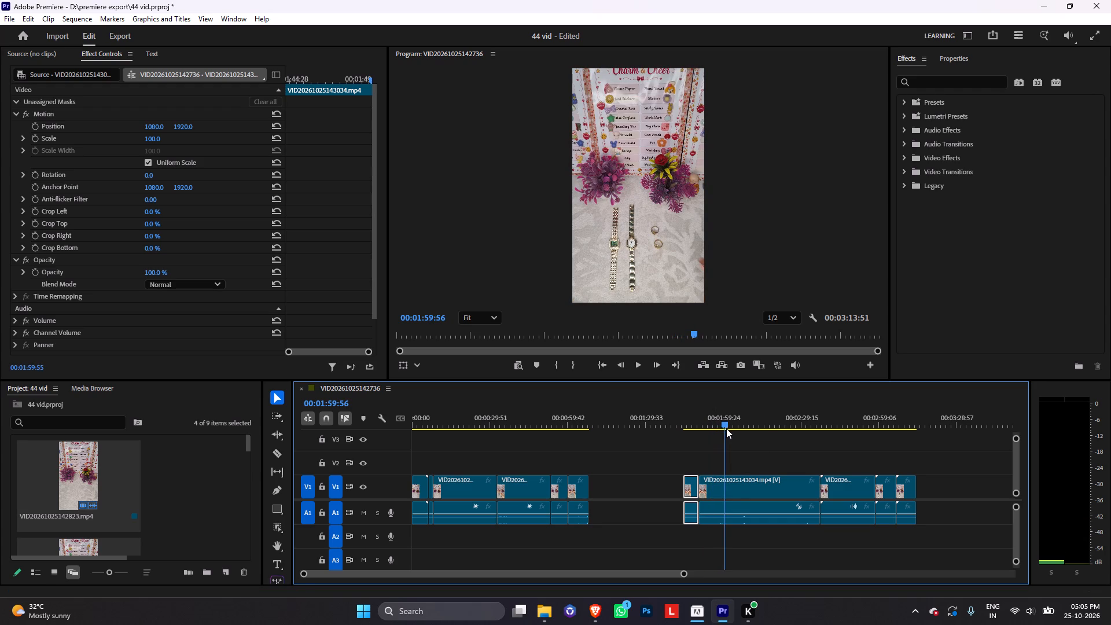
key(Right)
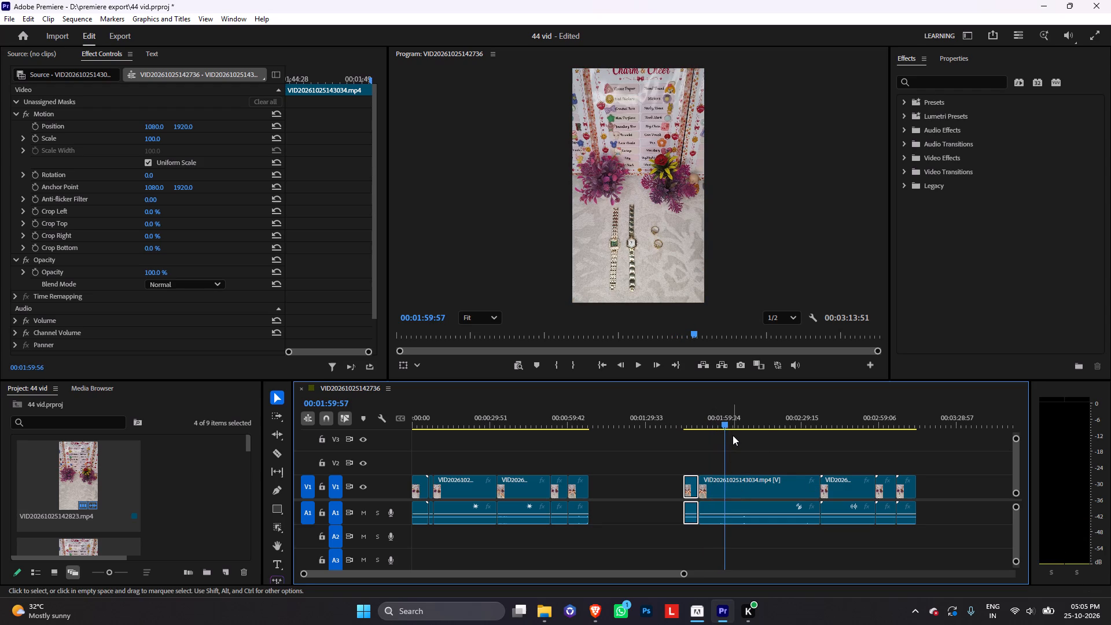
key(ctrl+k)
drag(723, 422, 694, 435)
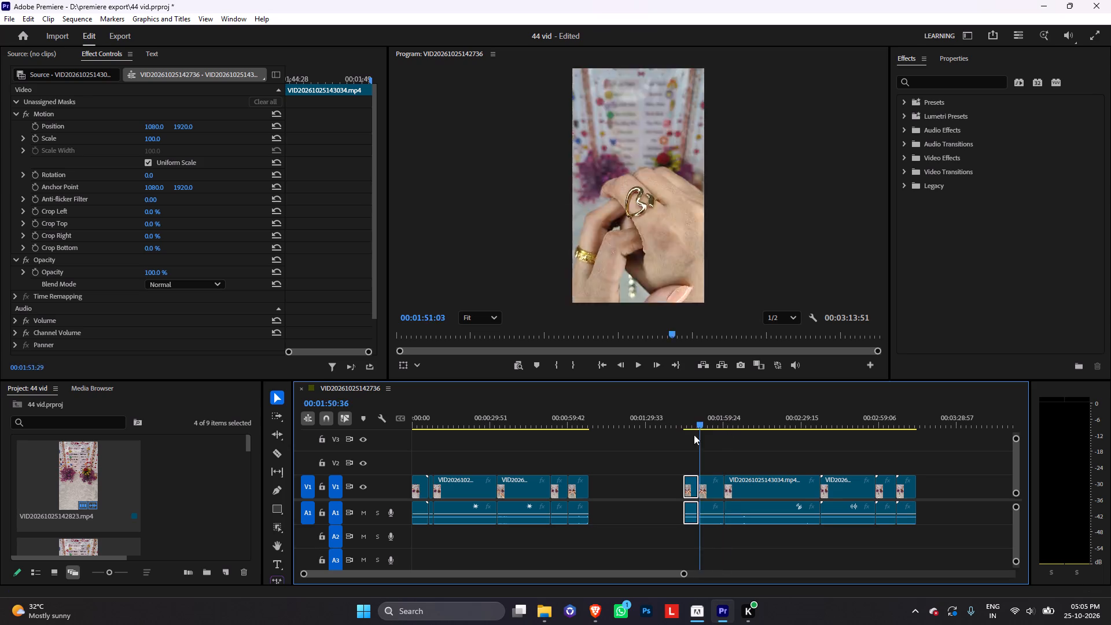
drag(694, 435, 676, 439)
key(space)
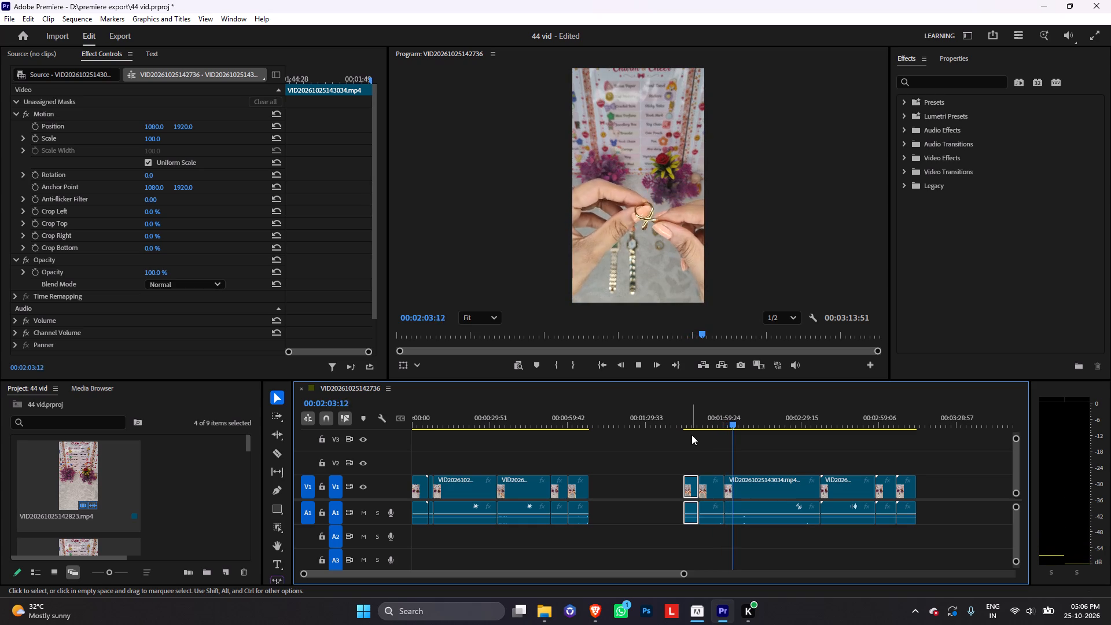
key(space)
drag(733, 417, 729, 427)
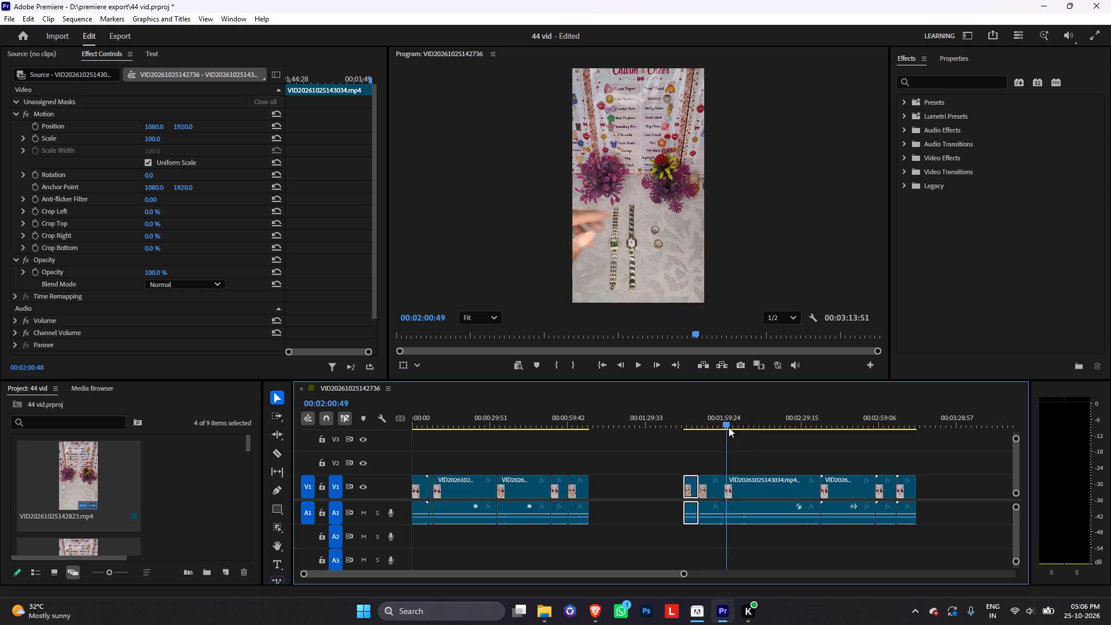
drag(729, 427, 734, 429)
key(q)
key(space)
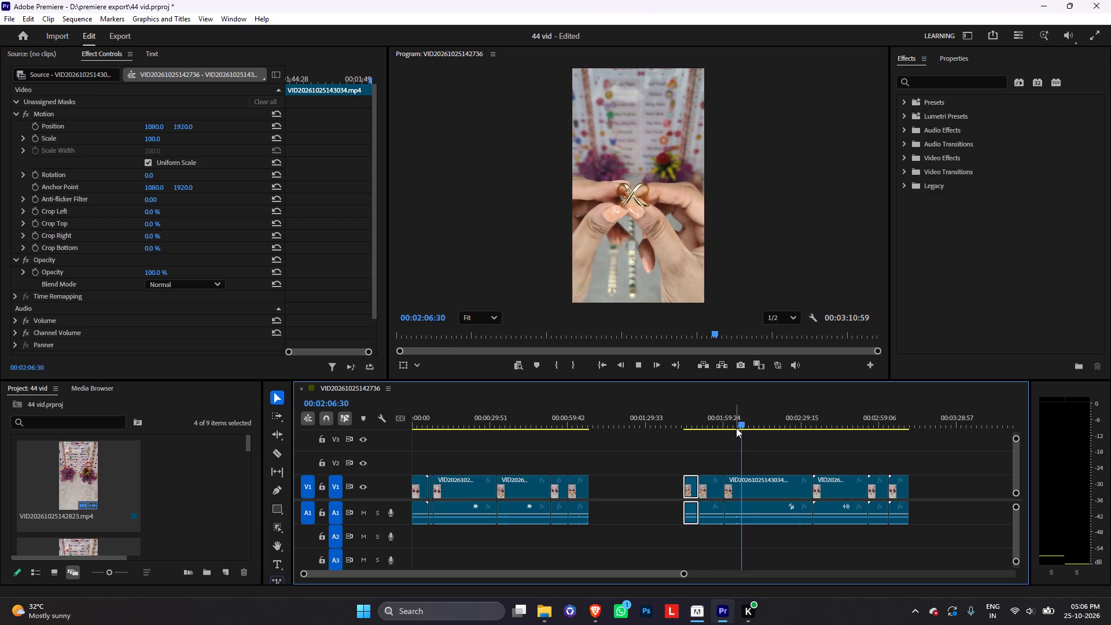
click(744, 424)
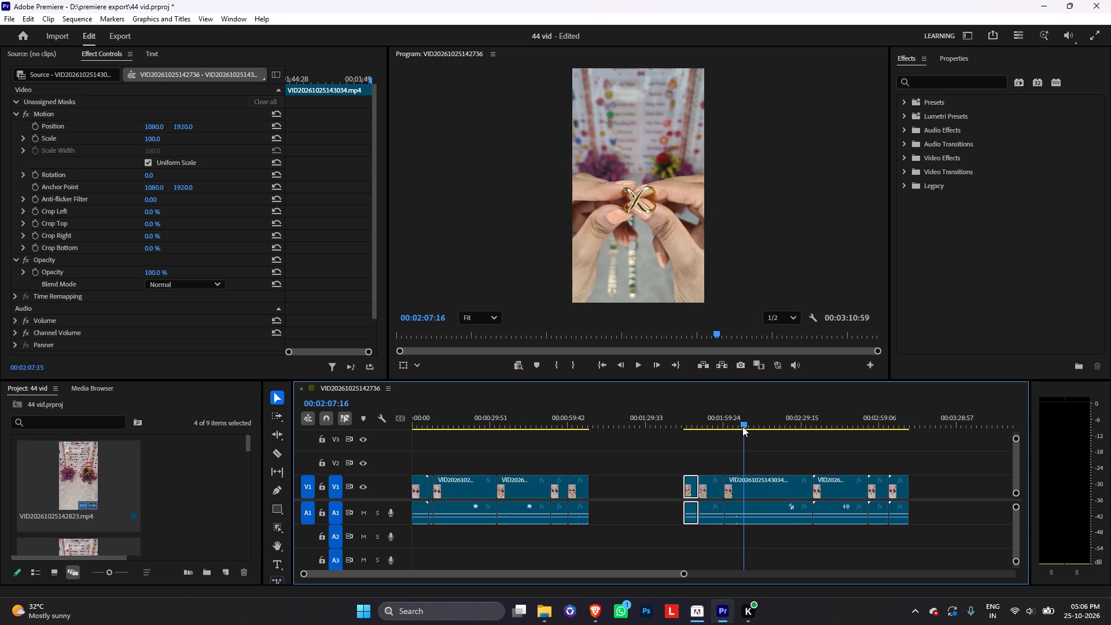
text(q)
key(space)
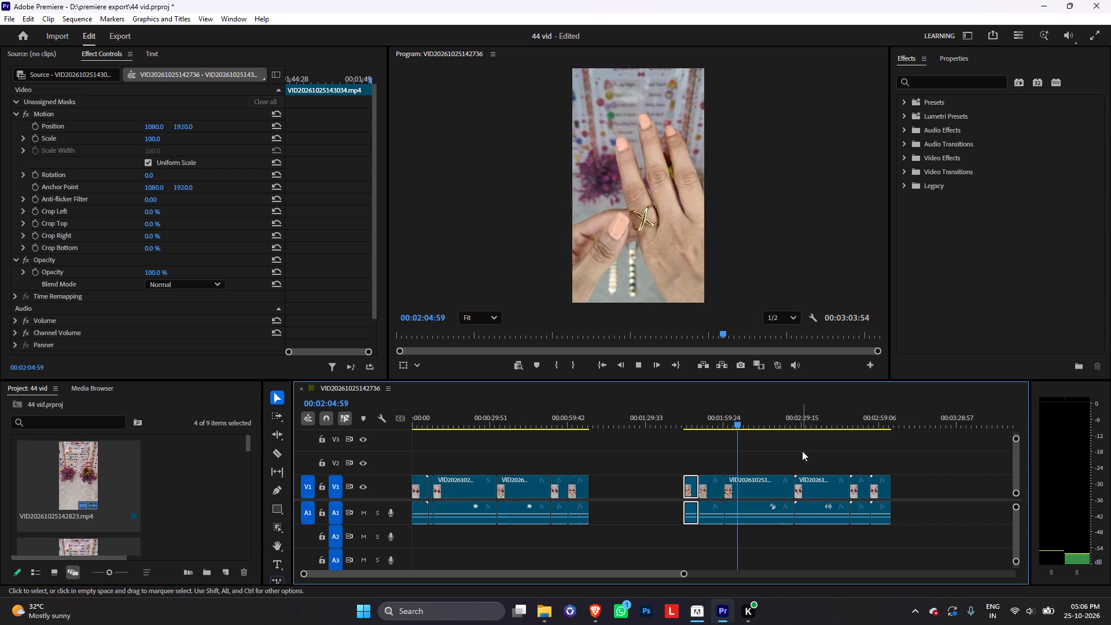
key(space)
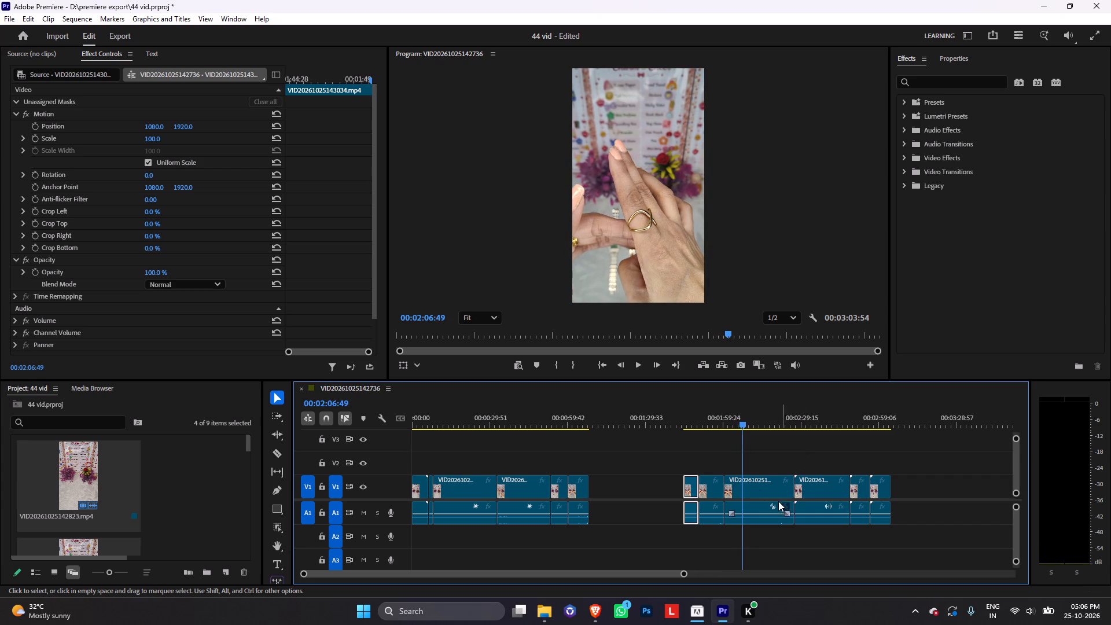
click(760, 486)
key(ctrl+k)
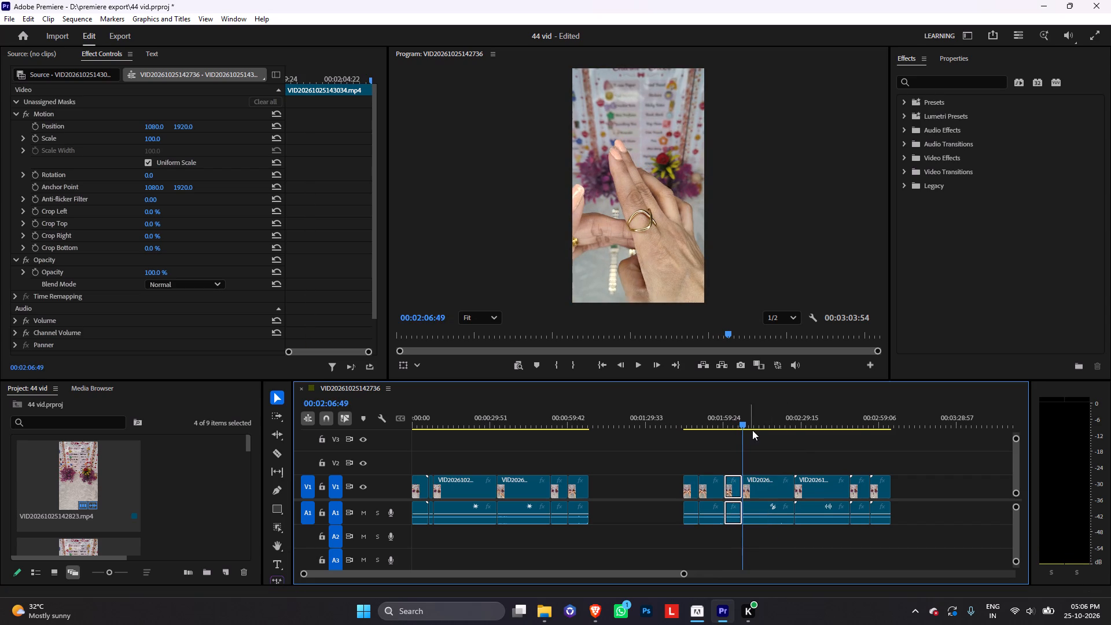
drag(744, 425, 770, 431)
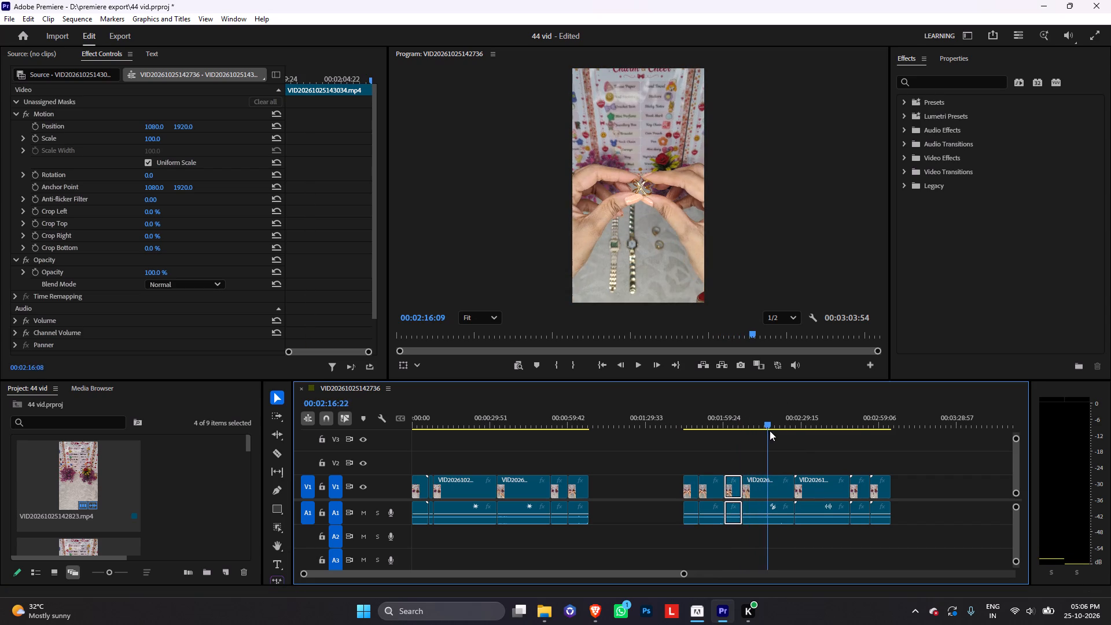
drag(770, 431, 799, 425)
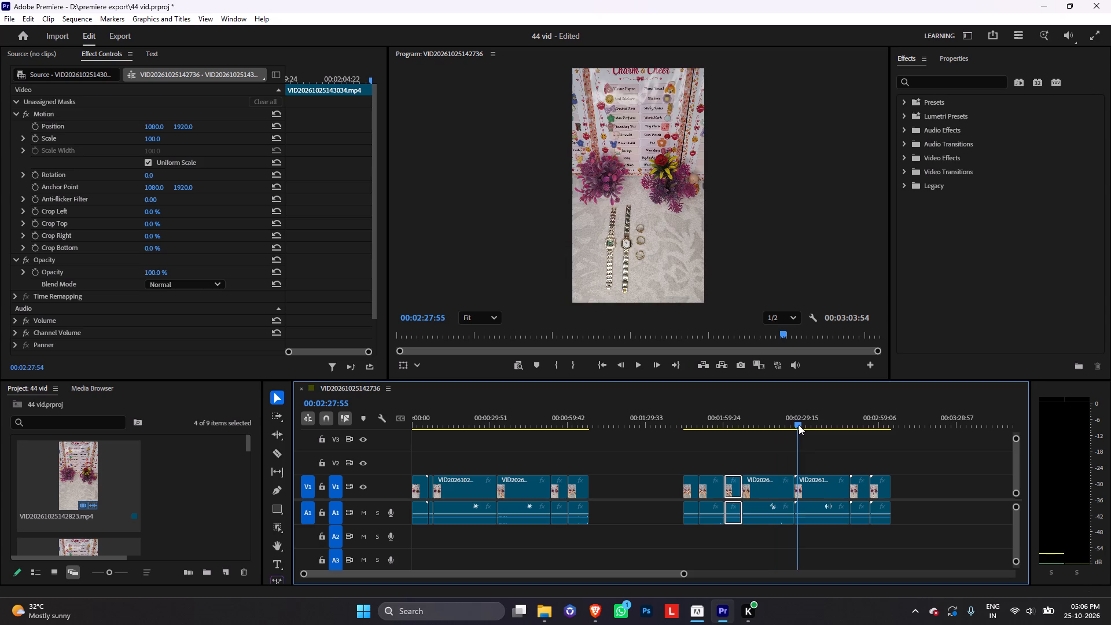
drag(799, 425, 775, 425)
click(764, 486)
key(q)
drag(735, 416, 733, 422)
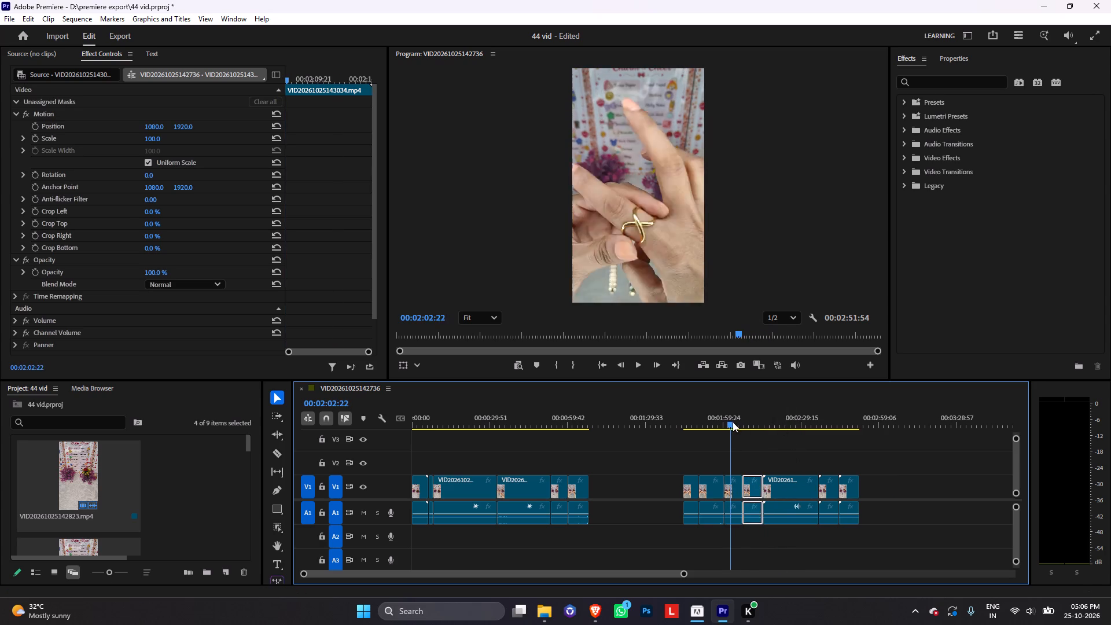
drag(733, 422, 732, 422)
key(space)
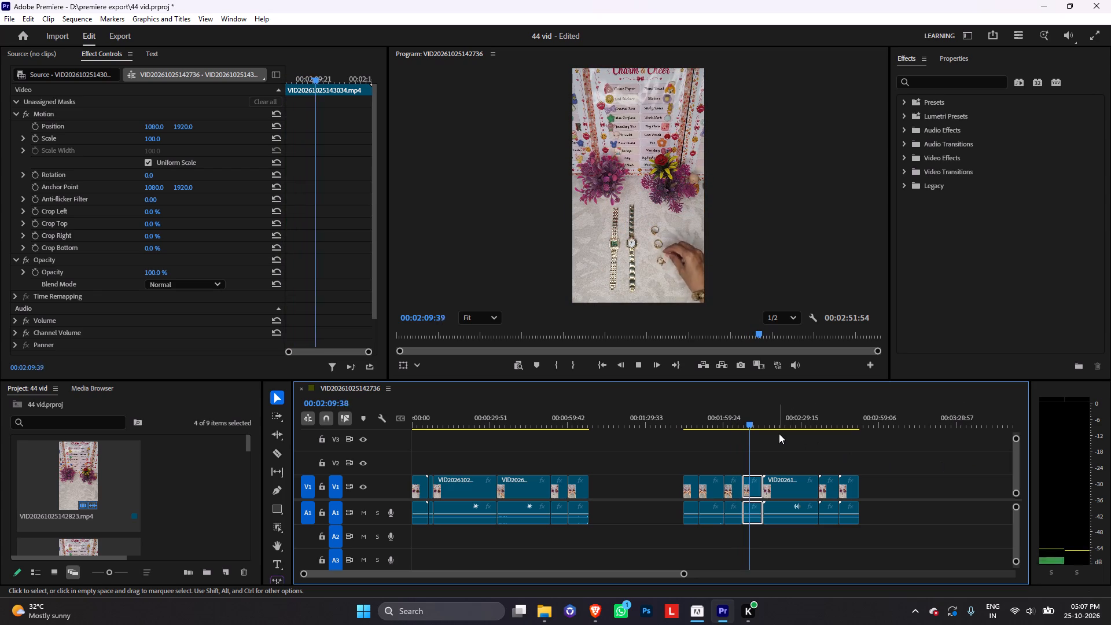
key(space)
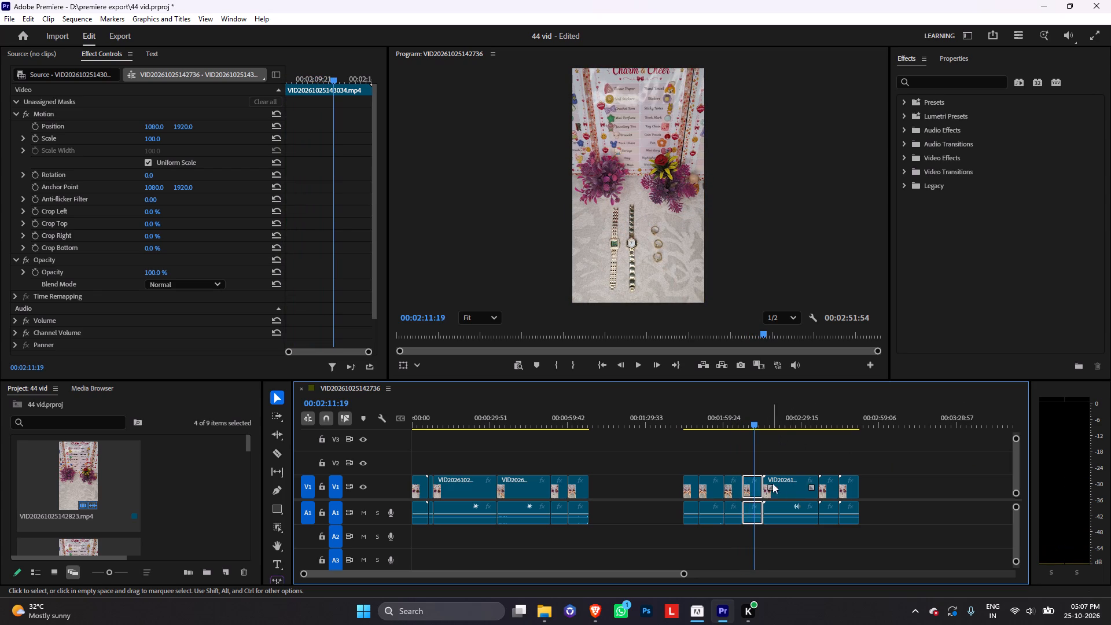
key(ctrl+k)
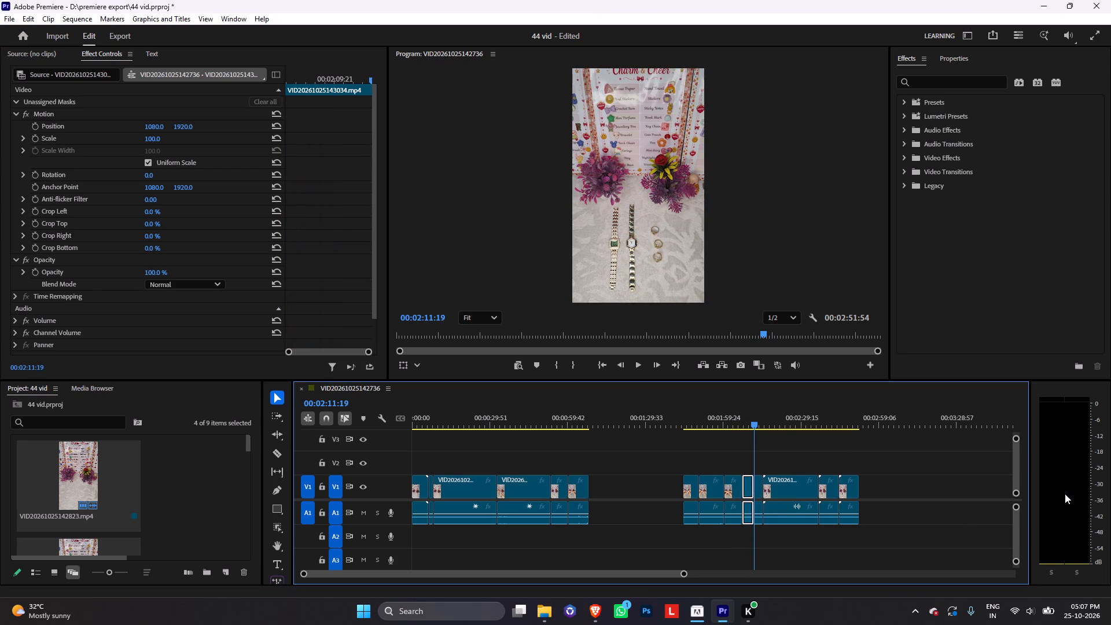
key(Right)
key(Right)
key(Right)
key(Right)
key(Right)
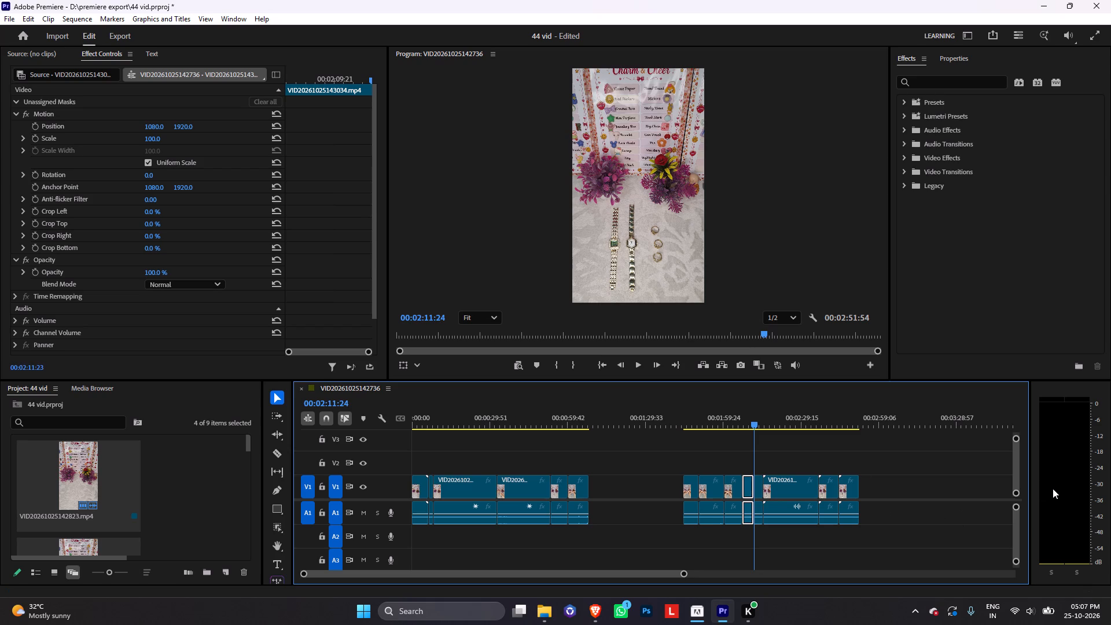
click(760, 480)
key(Delete)
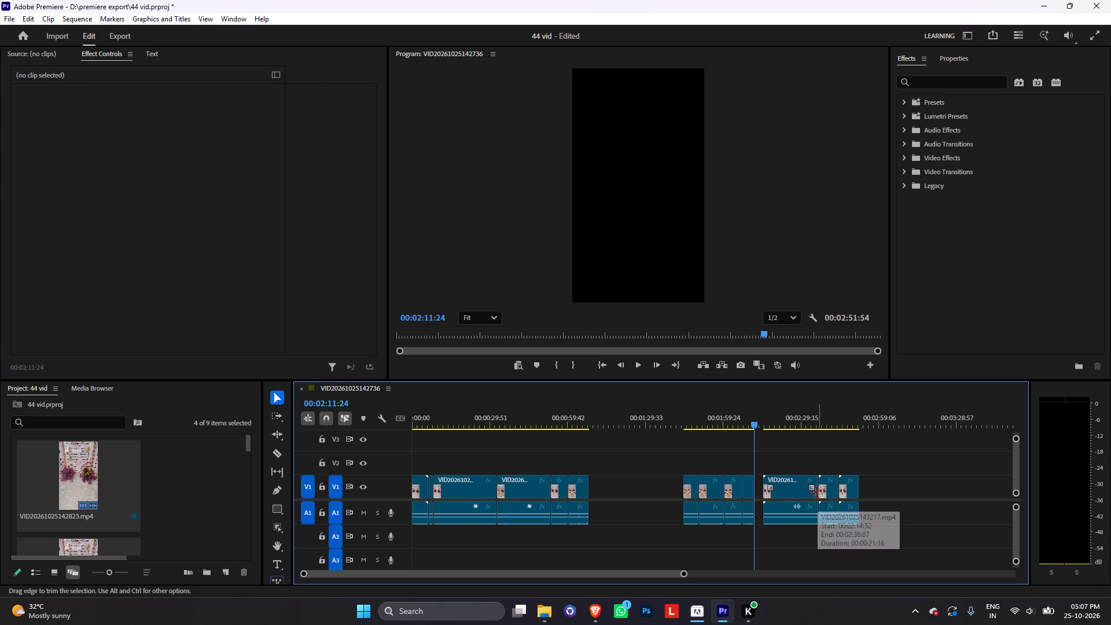
drag(753, 421, 763, 426)
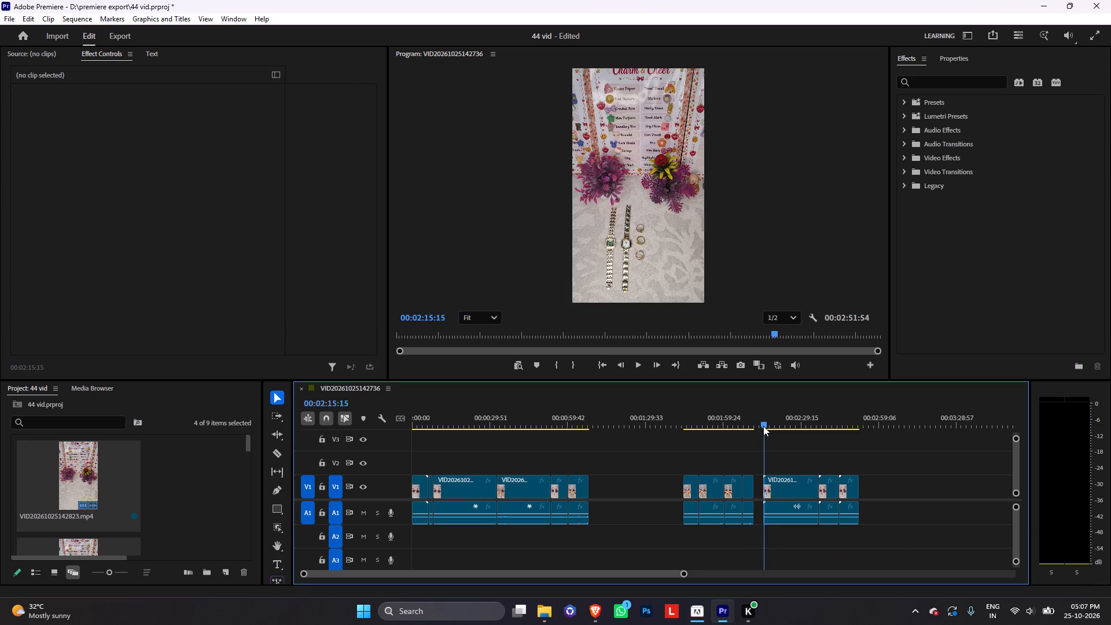
drag(763, 426, 789, 450)
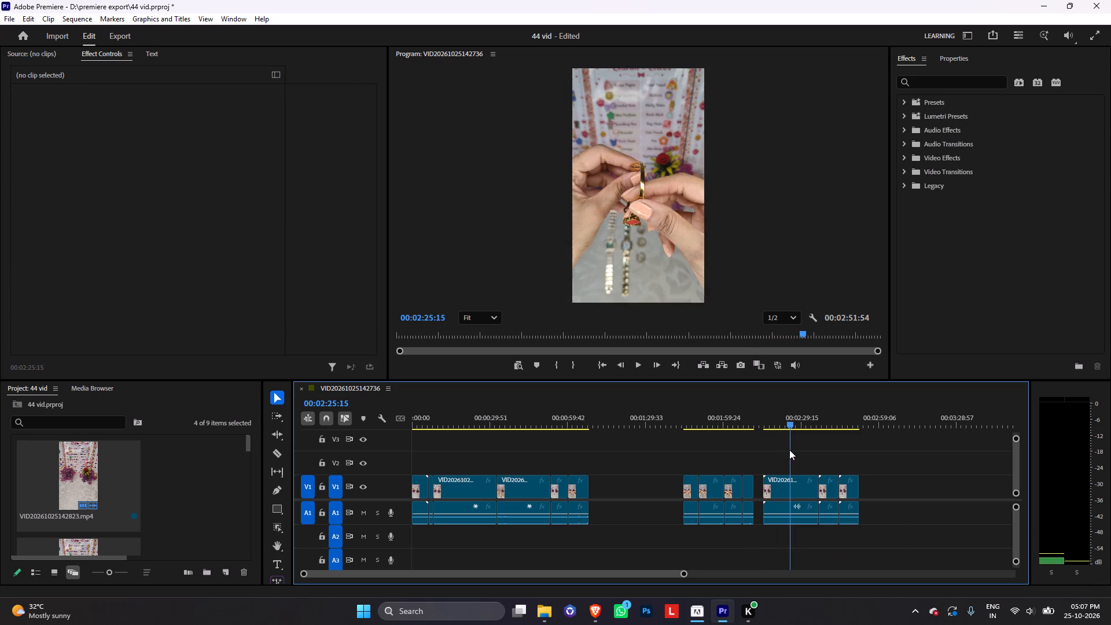
drag(789, 450, 779, 448)
text(q)
key(space)
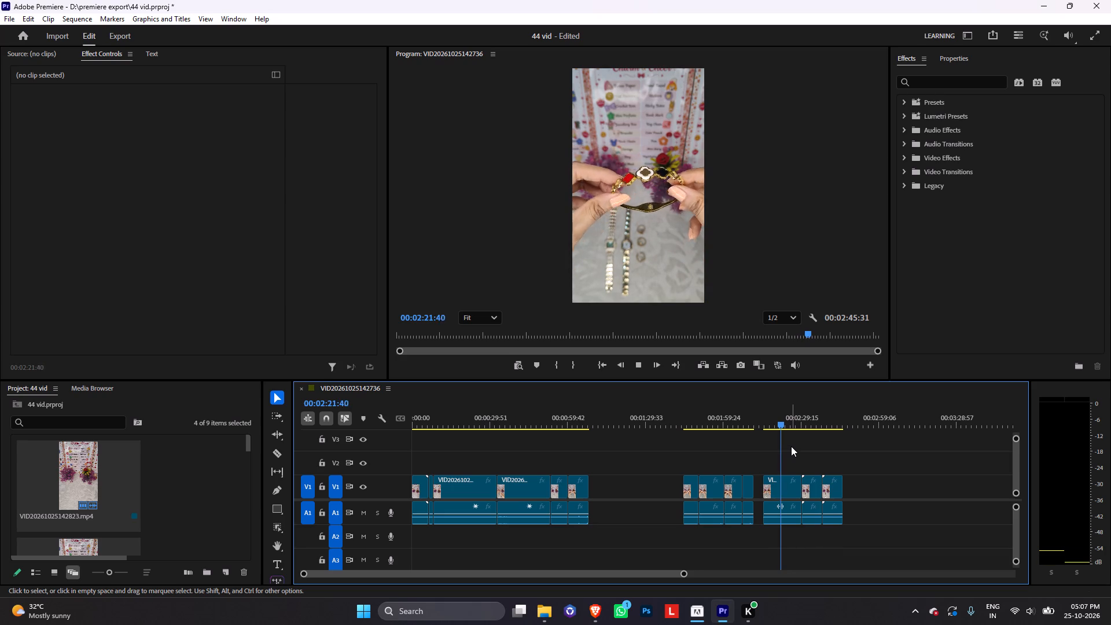
key(space)
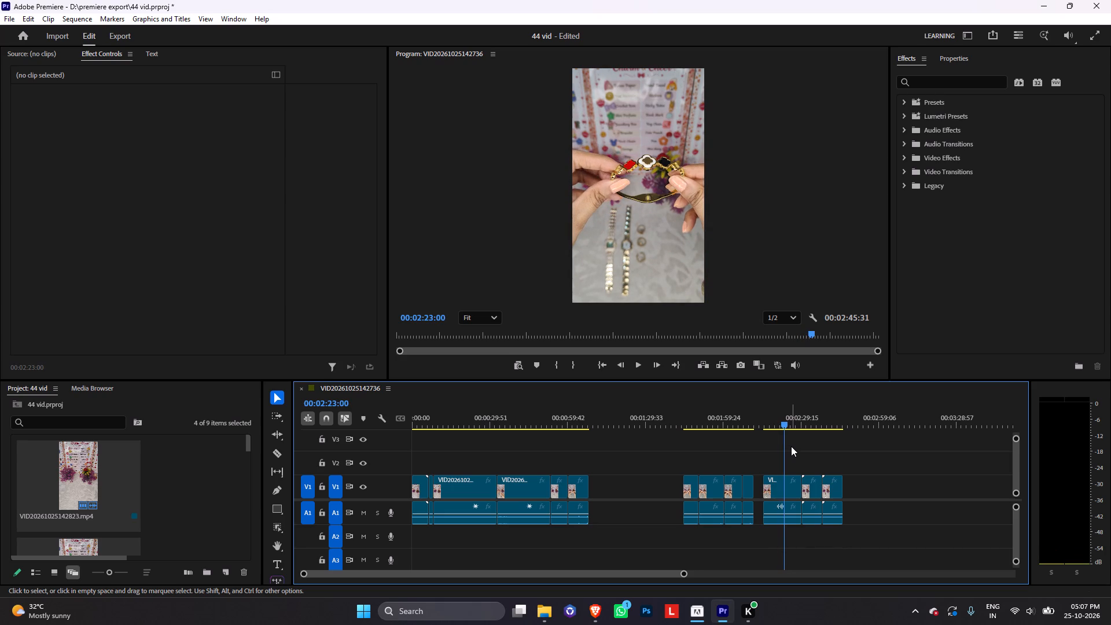
key(space)
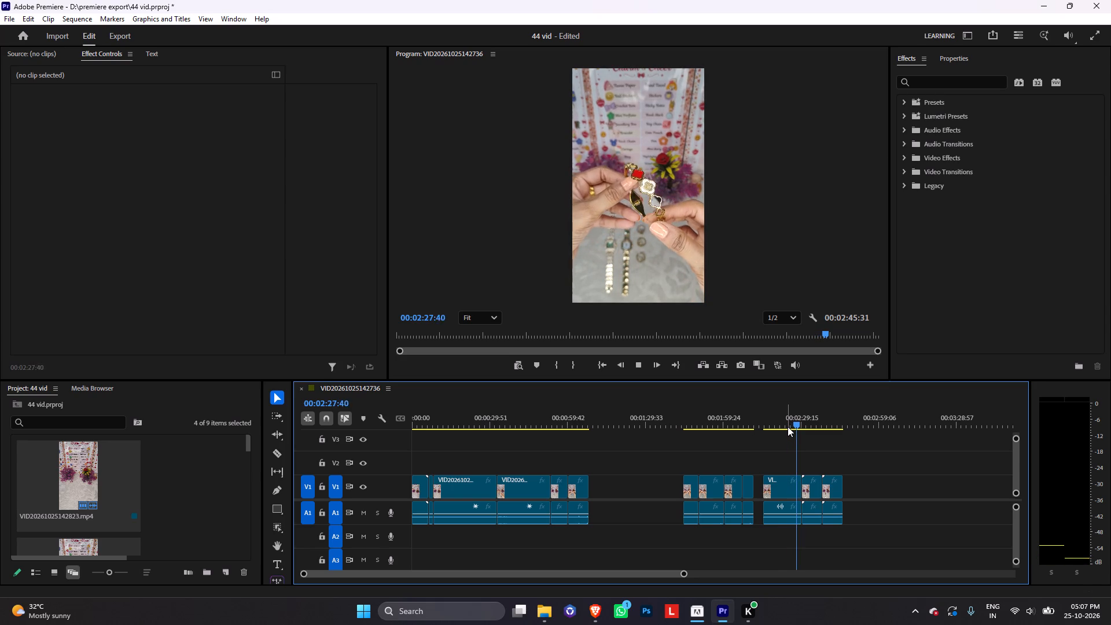
drag(800, 424, 820, 425)
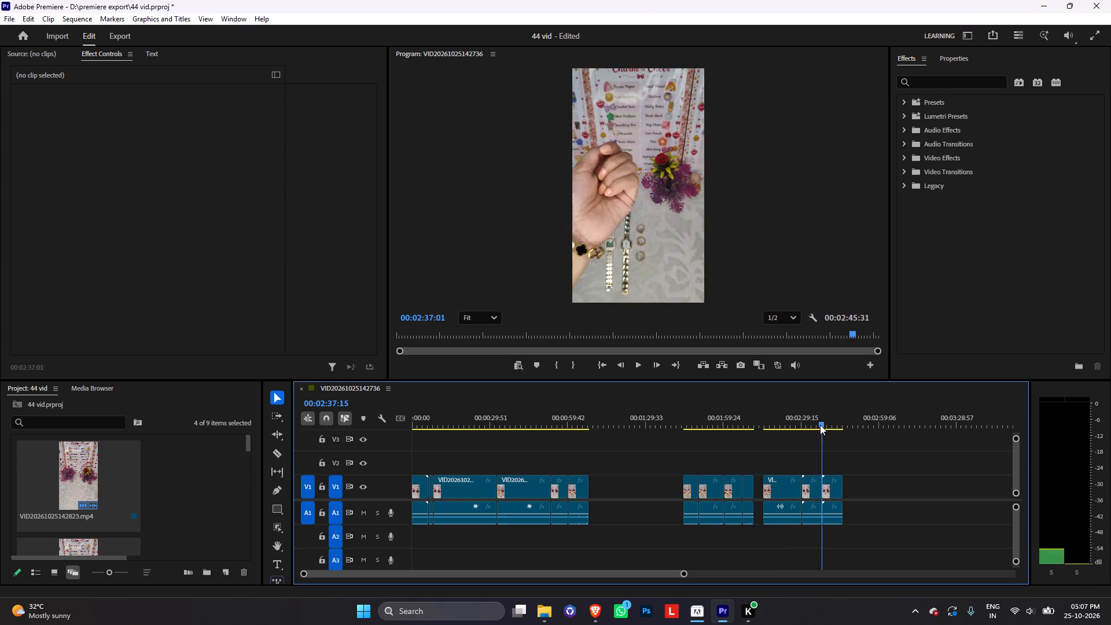
drag(820, 425, 780, 433)
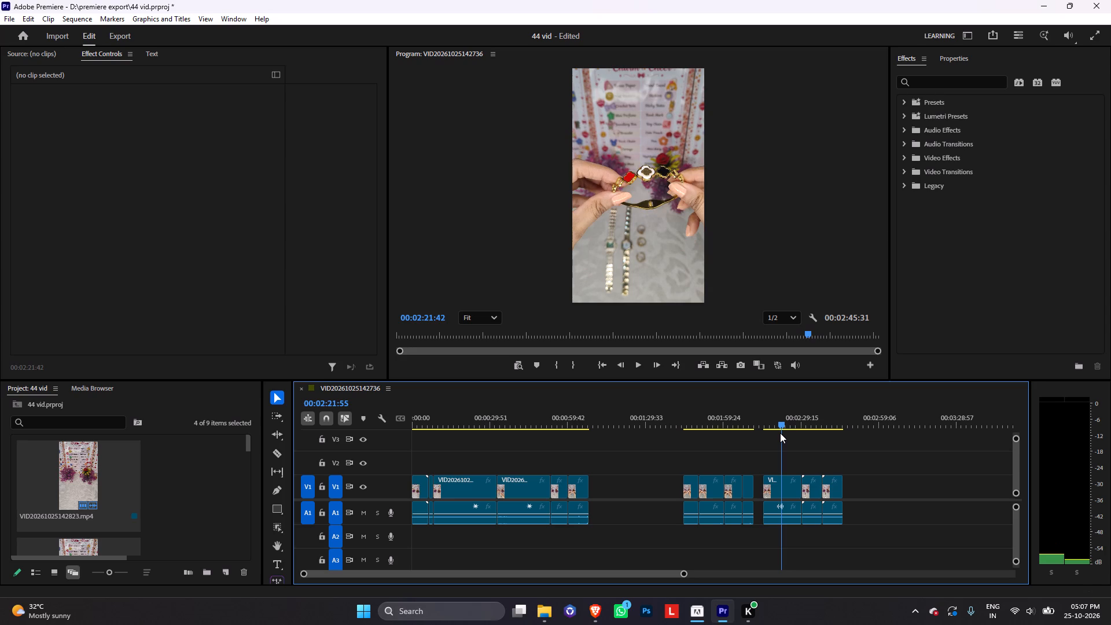
drag(780, 433, 779, 432)
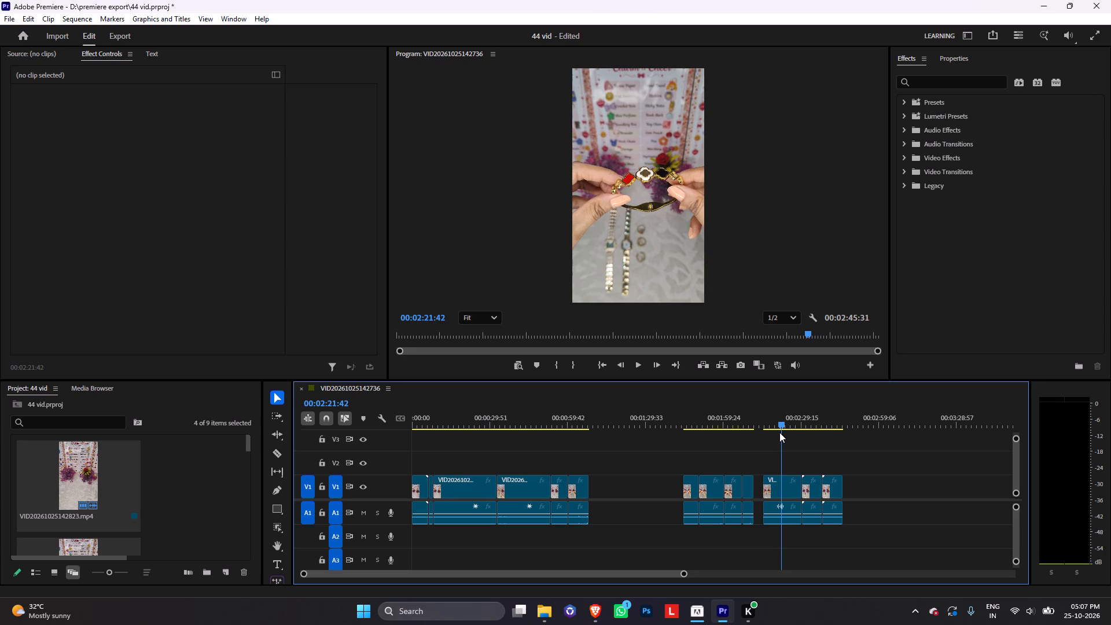
drag(779, 432, 781, 432)
click(789, 488)
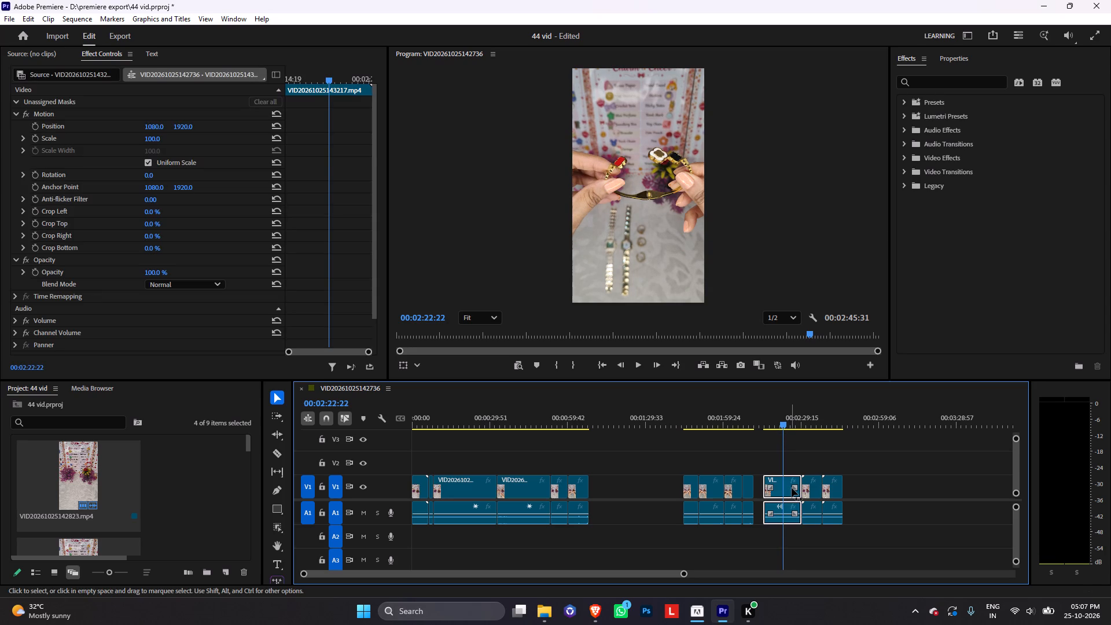
key(ctrl+k)
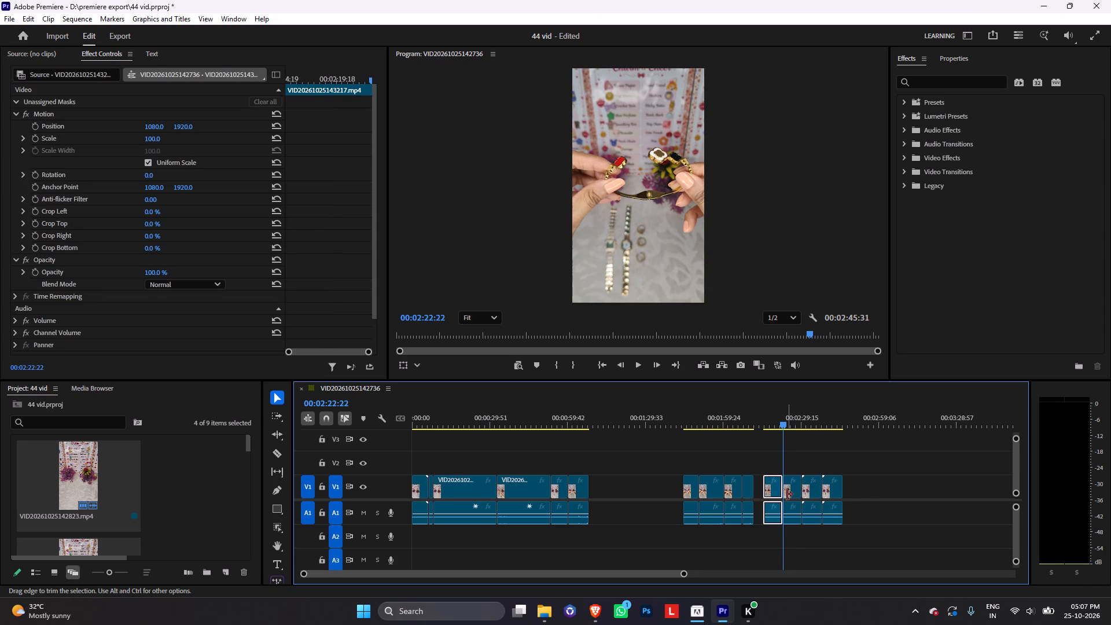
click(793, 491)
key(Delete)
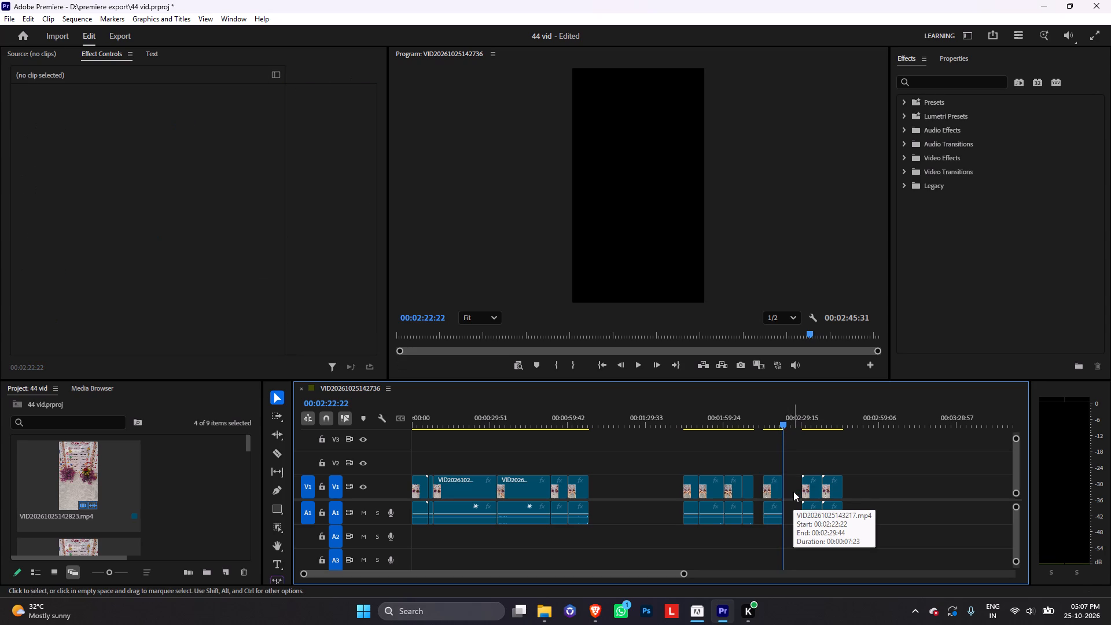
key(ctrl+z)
click(783, 421)
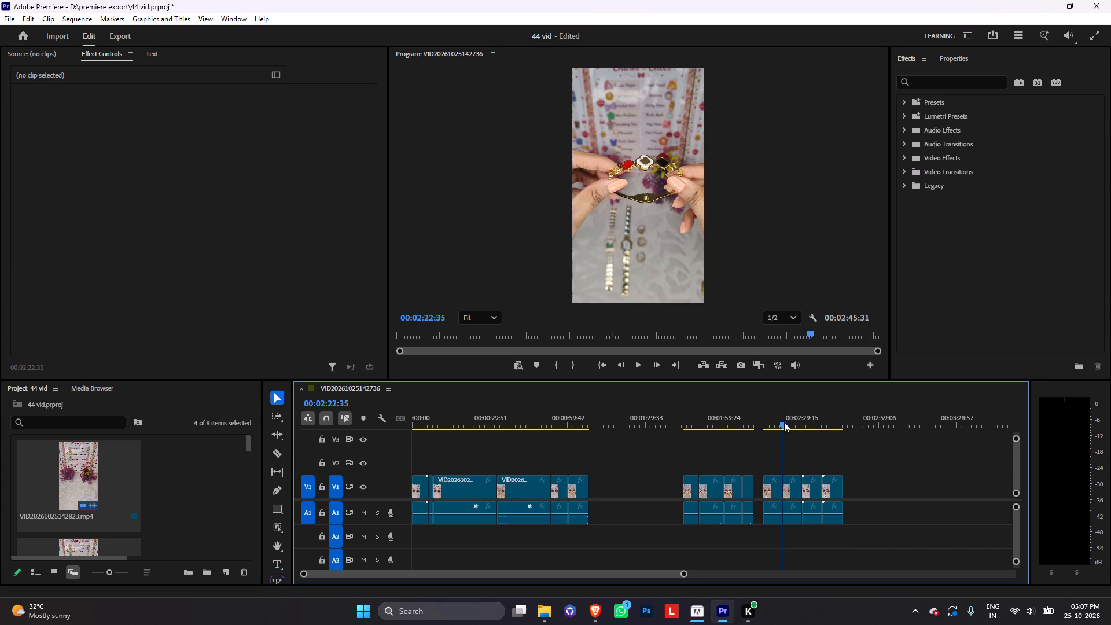
key(Right)
key(Right)
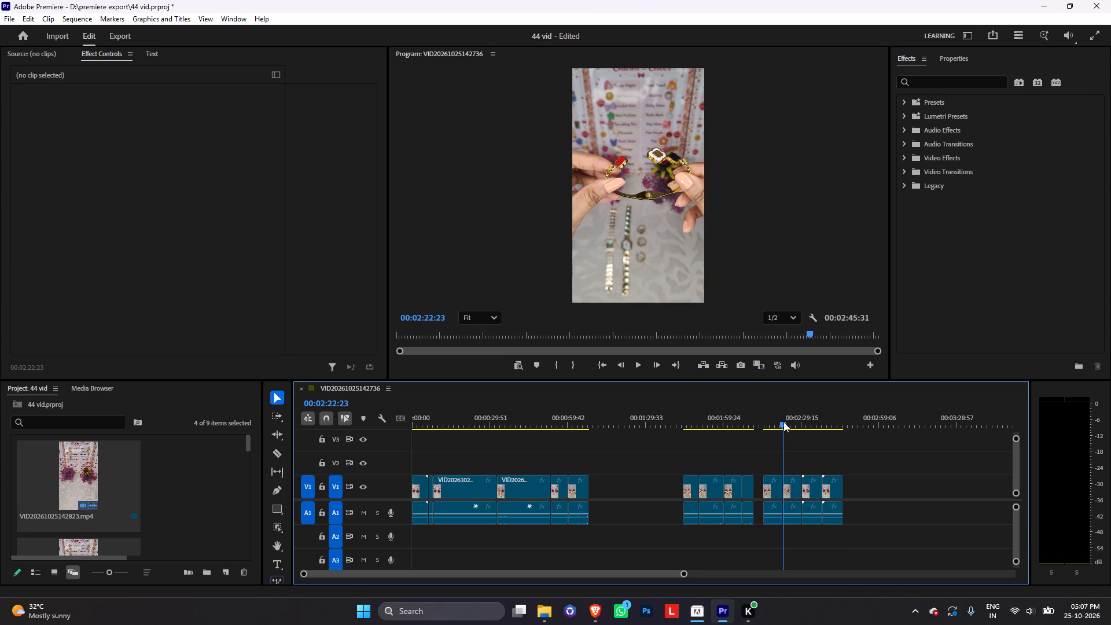
key(Right)
key(Right)
key(Right)
key(Right)
key(Right)
key(Right)
key(Right)
key(Right)
key(Right)
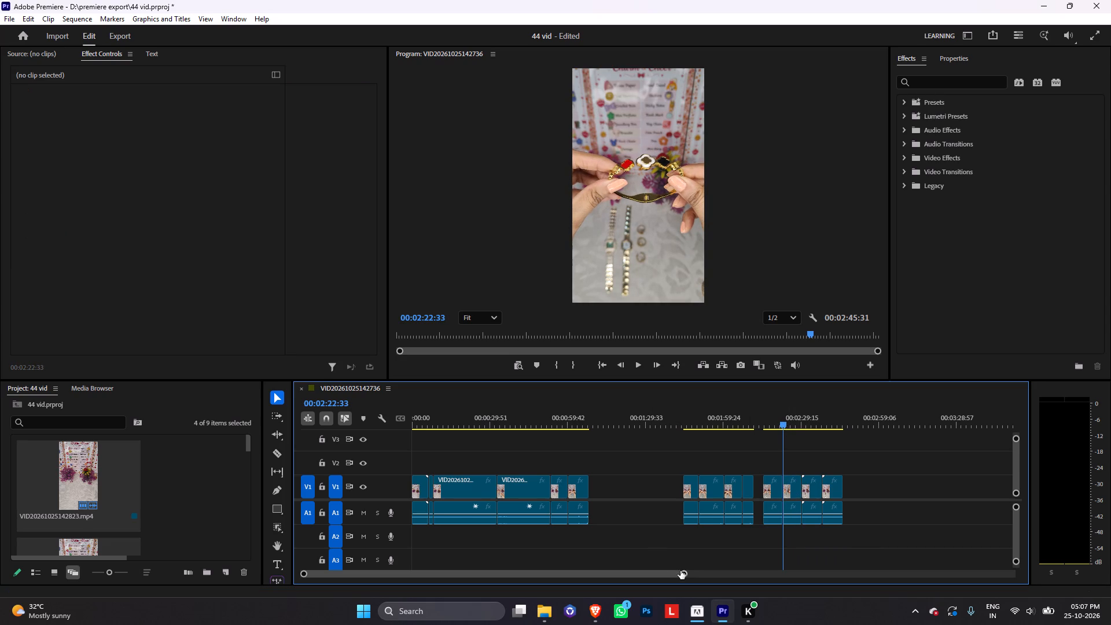
drag(680, 571, 385, 539)
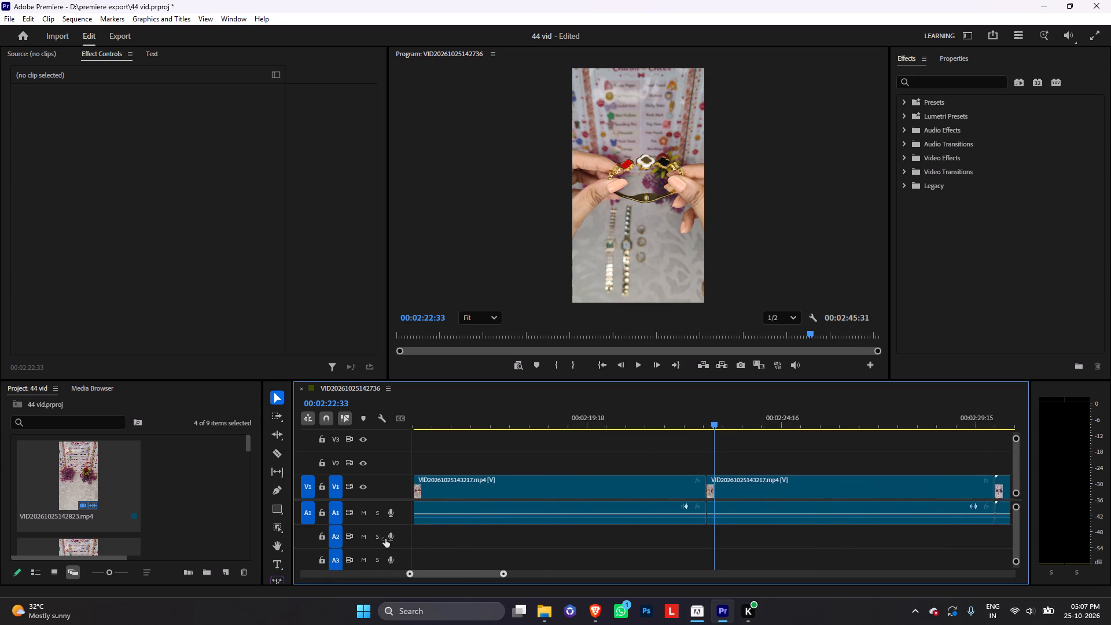
drag(385, 539, 384, 538)
click(846, 490)
key(ctrl+k)
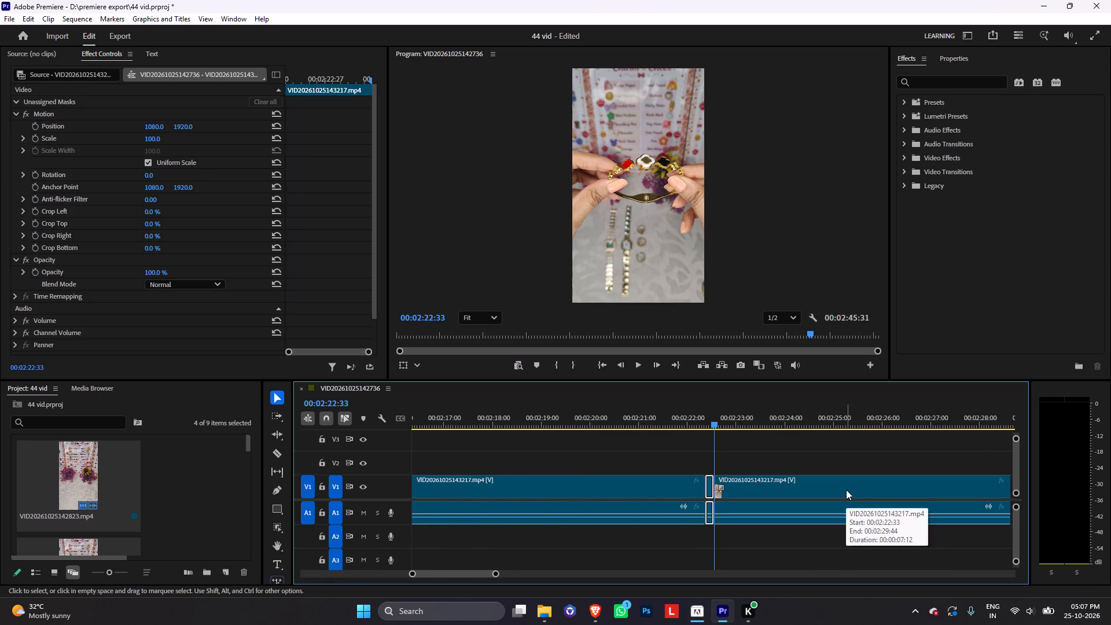
click(846, 490)
key(Delete)
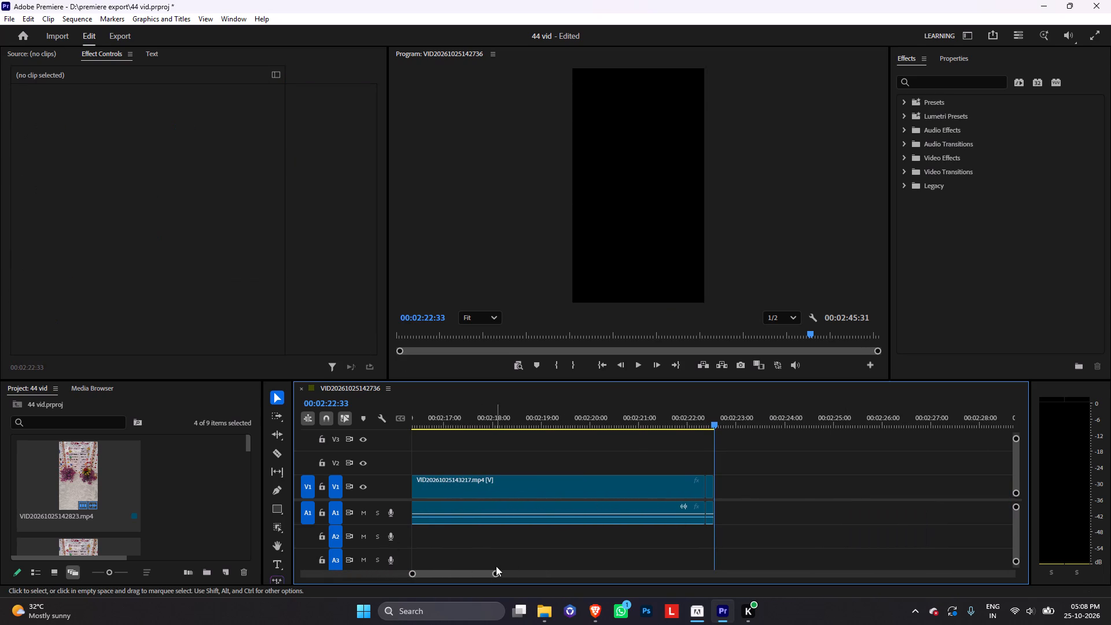
drag(496, 573, 603, 580)
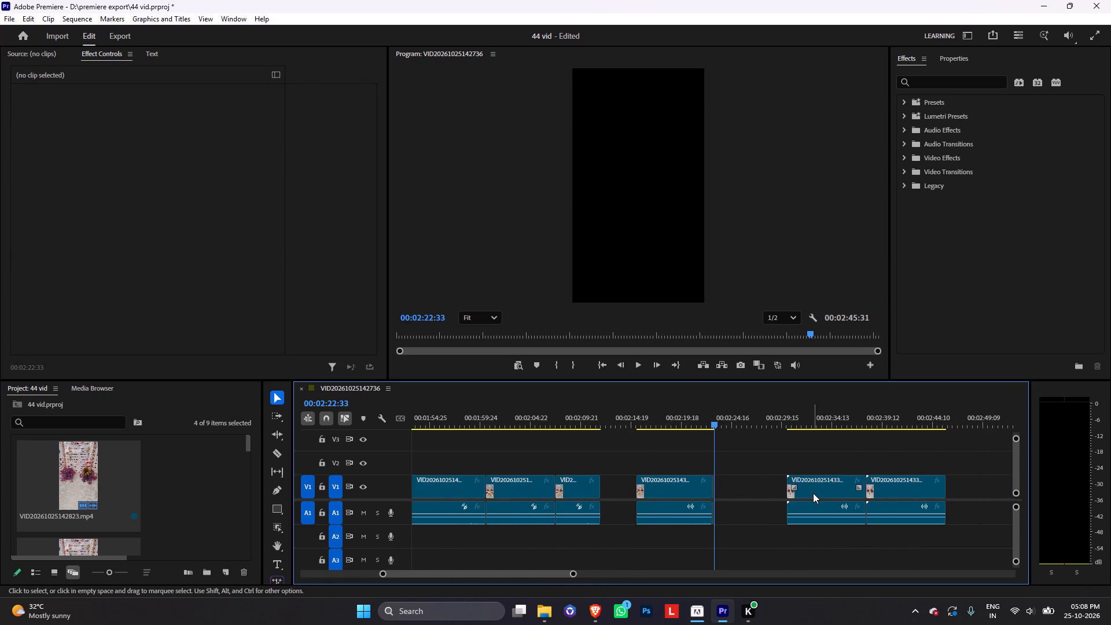
drag(813, 493, 741, 495)
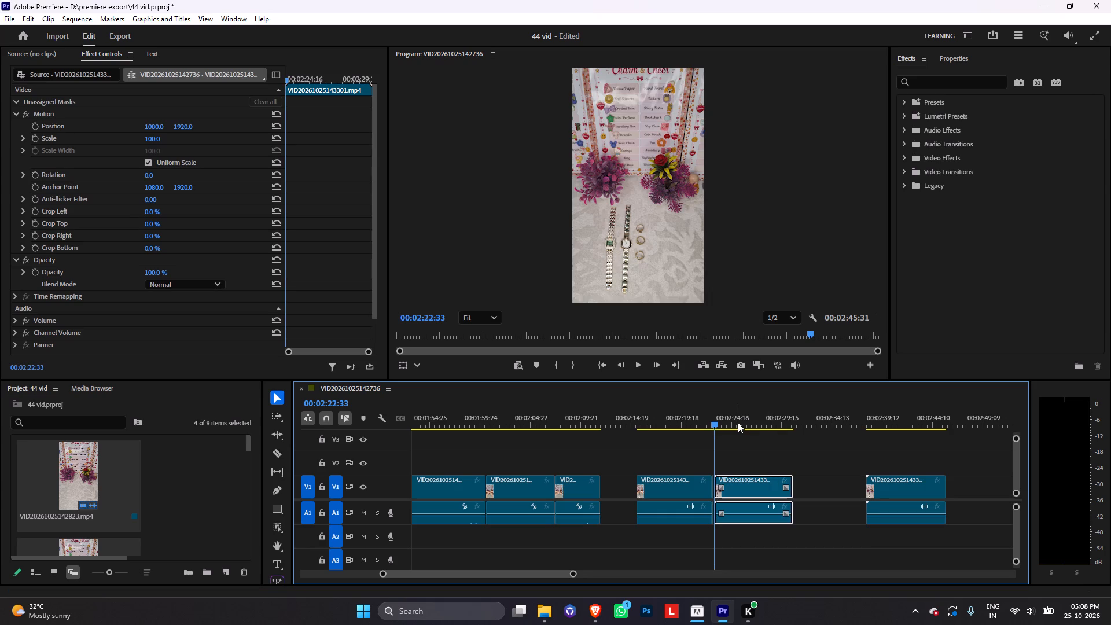
drag(715, 420, 726, 421)
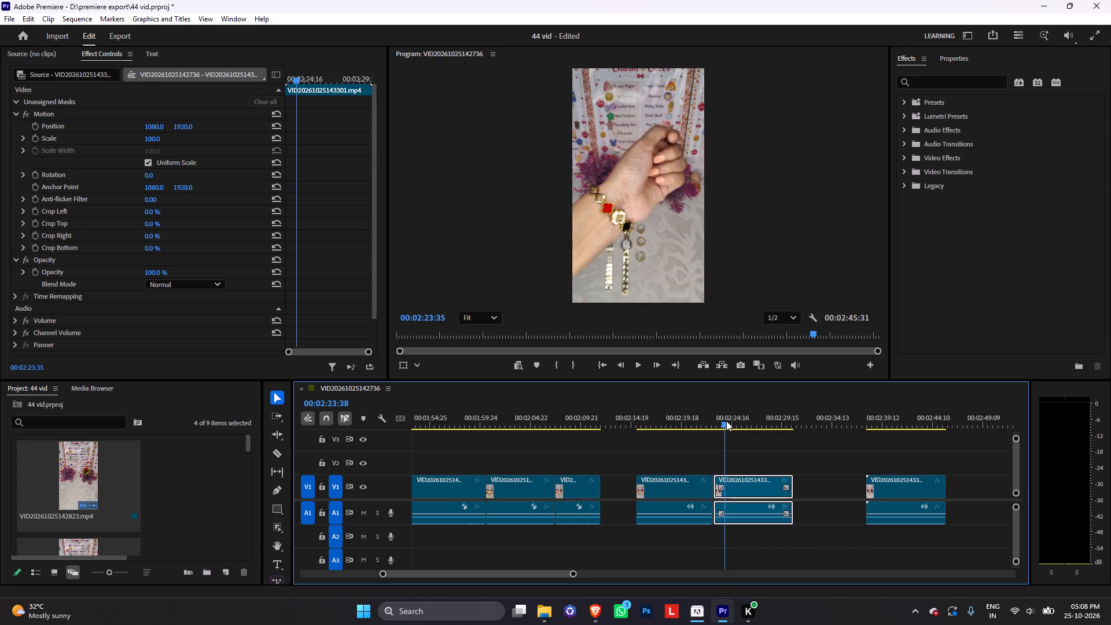
drag(726, 421, 730, 421)
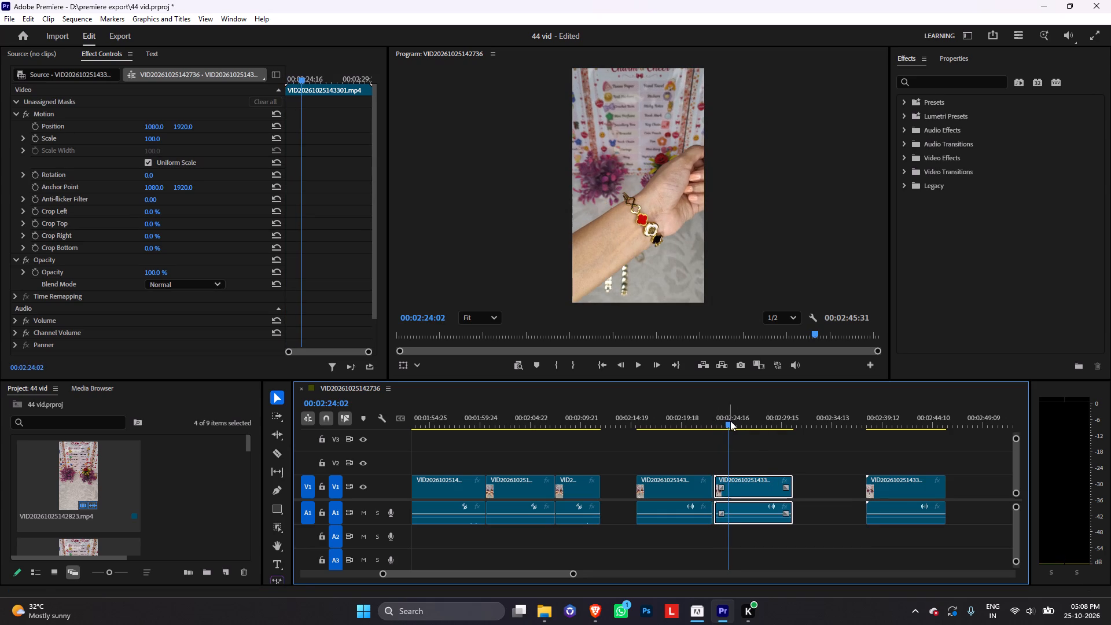
text(q)
key(space)
drag(721, 426, 701, 429)
key(space)
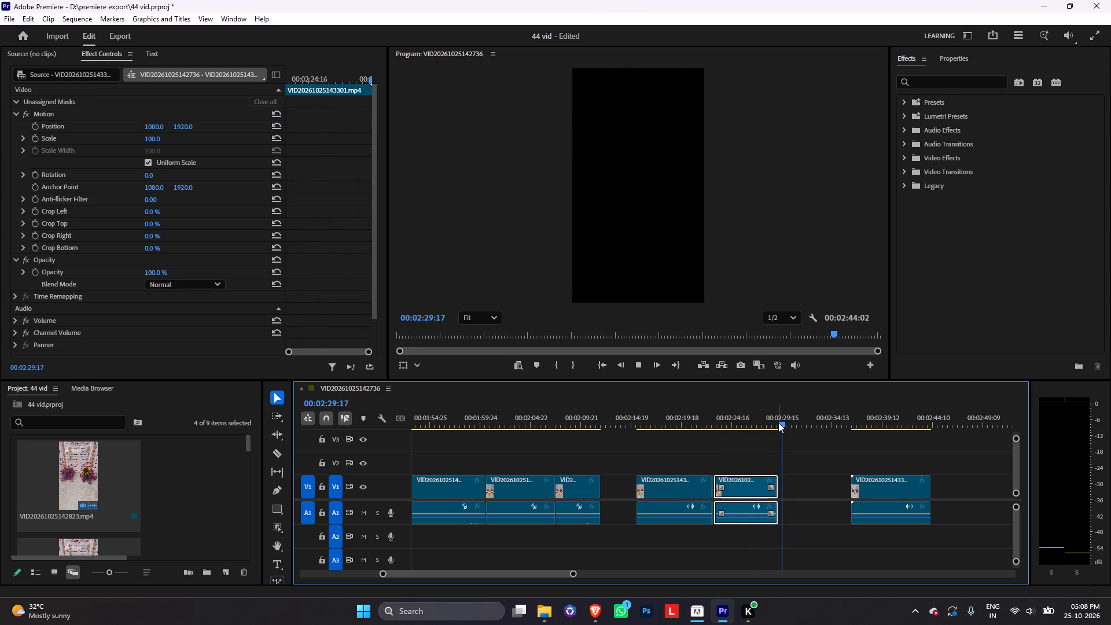
Skim the last bracelet clip at the end of the timeline and delete it.
drag(785, 423, 888, 459)
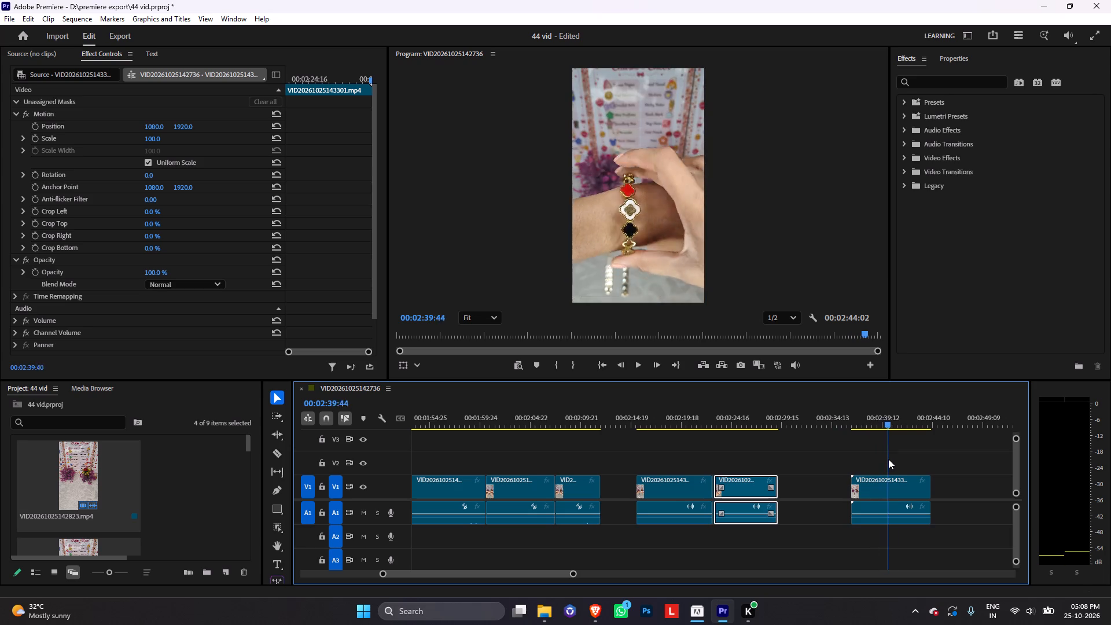
drag(888, 459, 932, 469)
drag(959, 488, 944, 493)
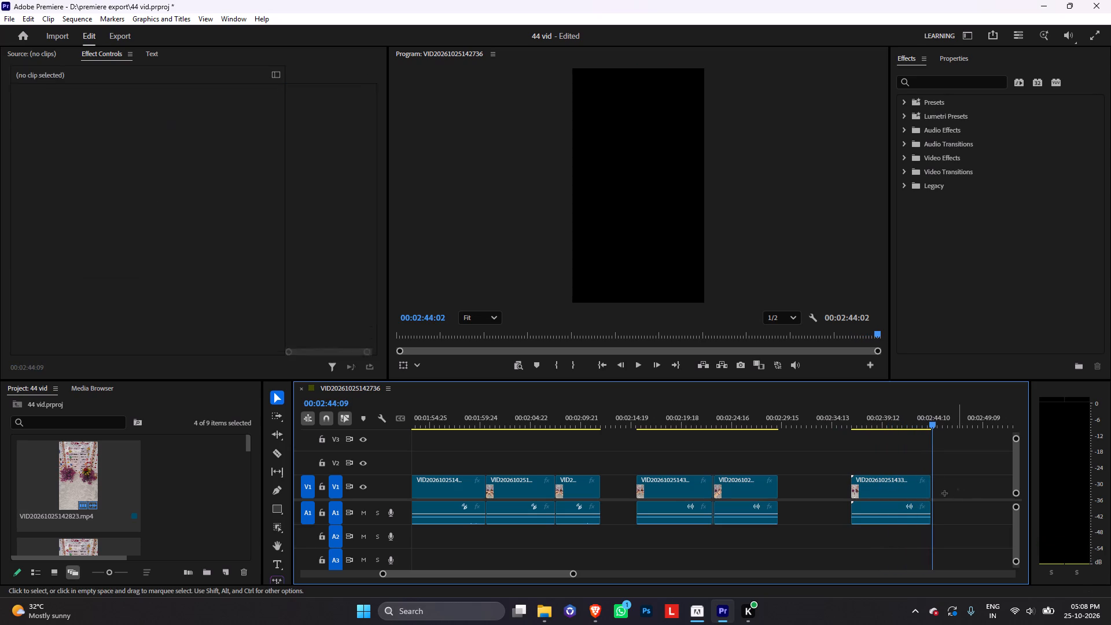
drag(944, 493, 889, 507)
key(Delete)
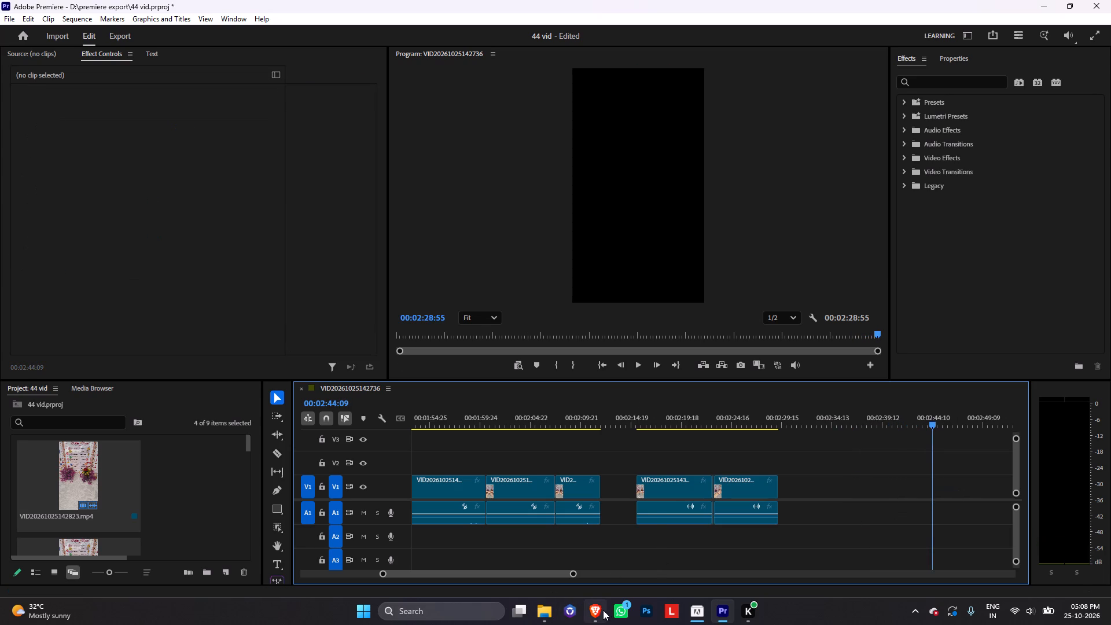
click(538, 606)
click(241, 229)
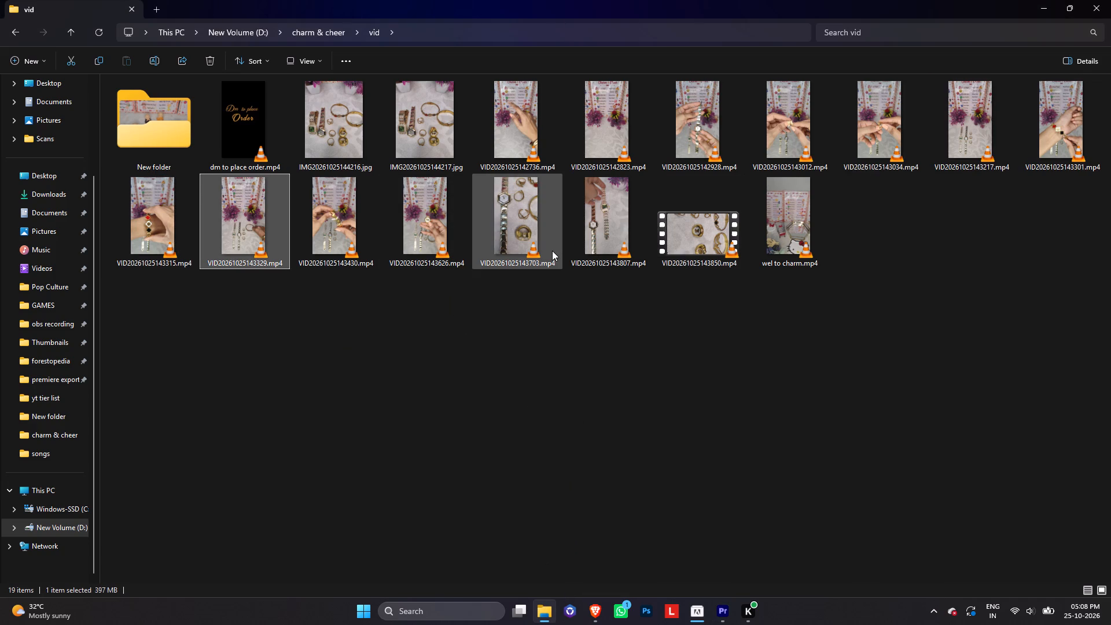
shift+click(590, 251)
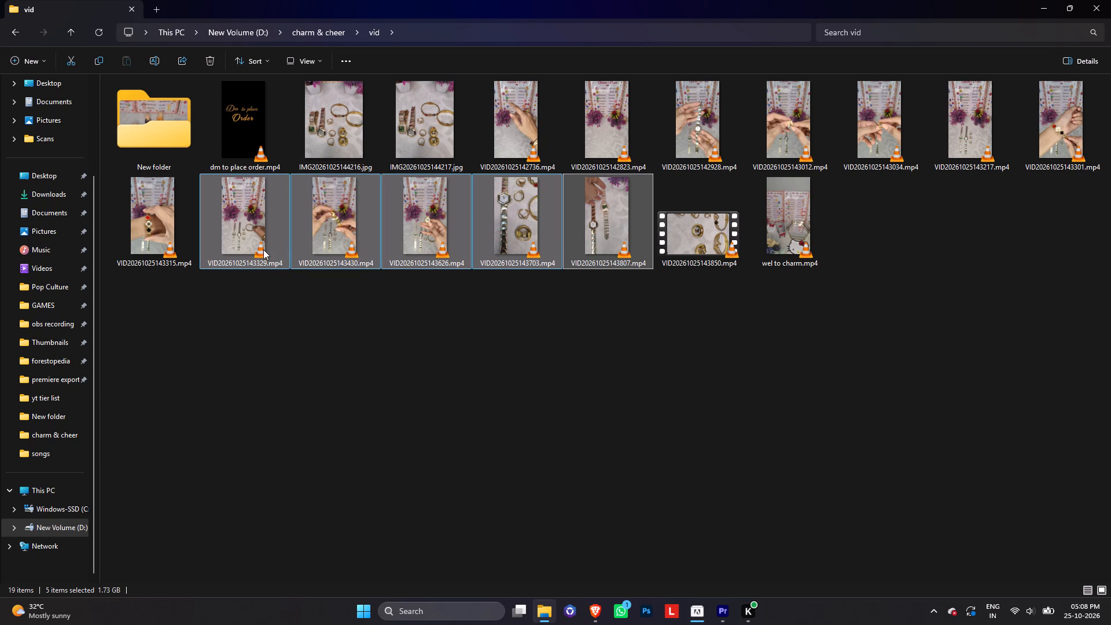
drag(263, 249, 711, 508)
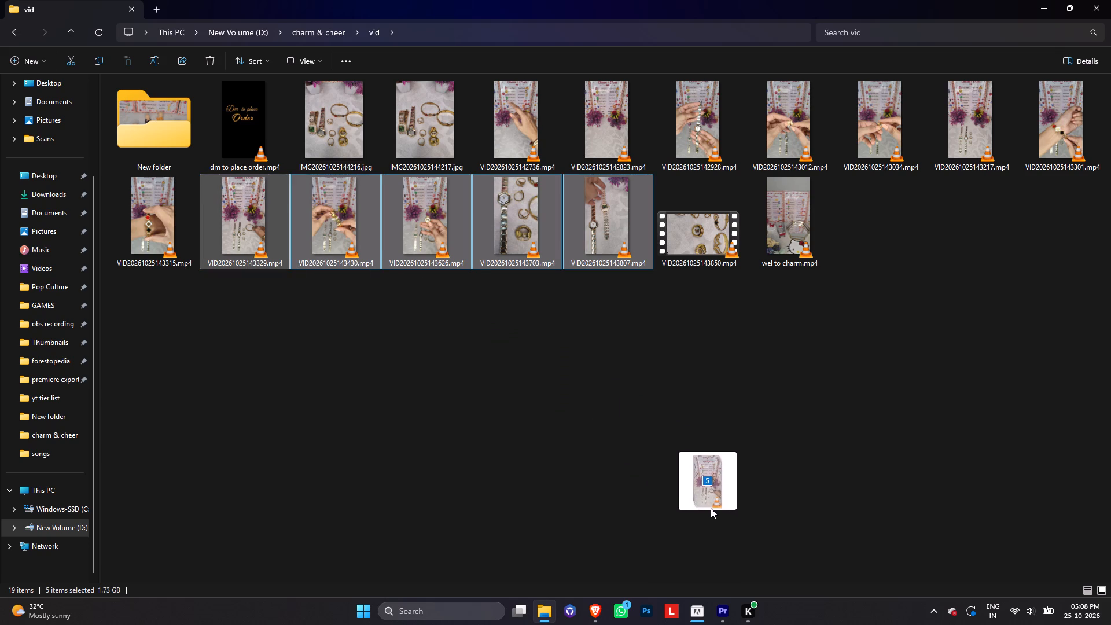
drag(711, 508, 747, 578)
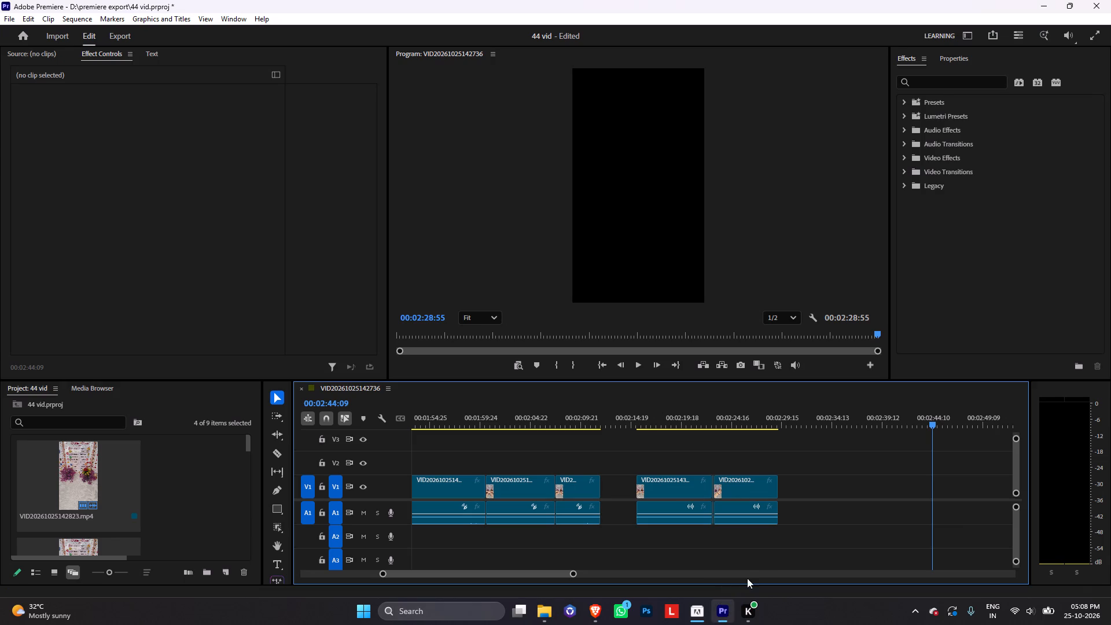
drag(747, 578, 807, 505)
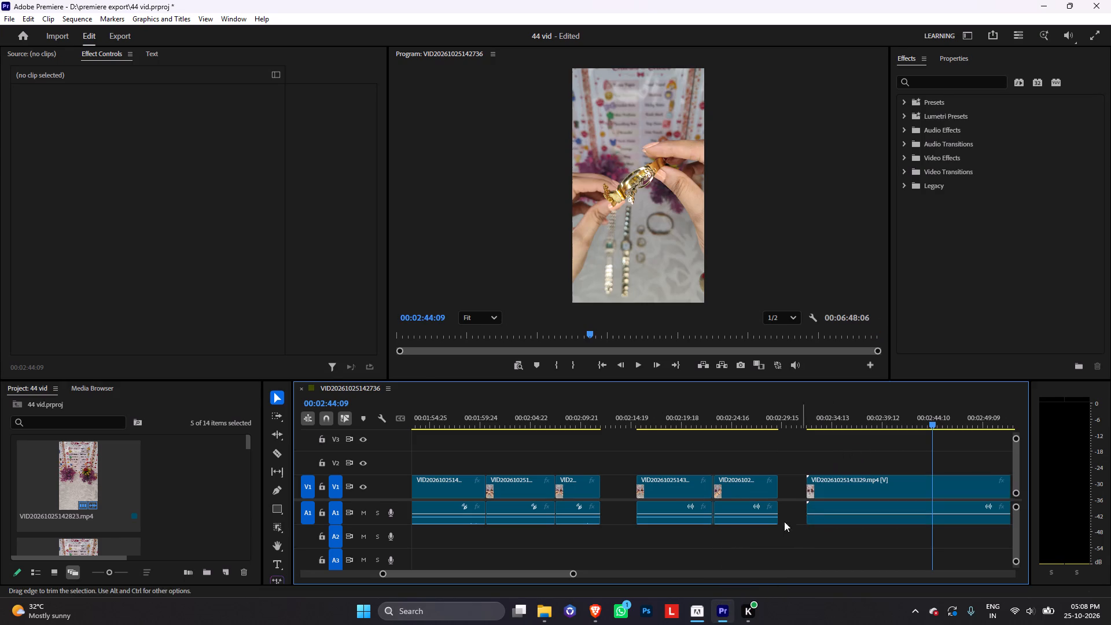
Ripple-delete the gap before the first bracelet clip so that clip starts at 00:02:11:19.
click(461, 576)
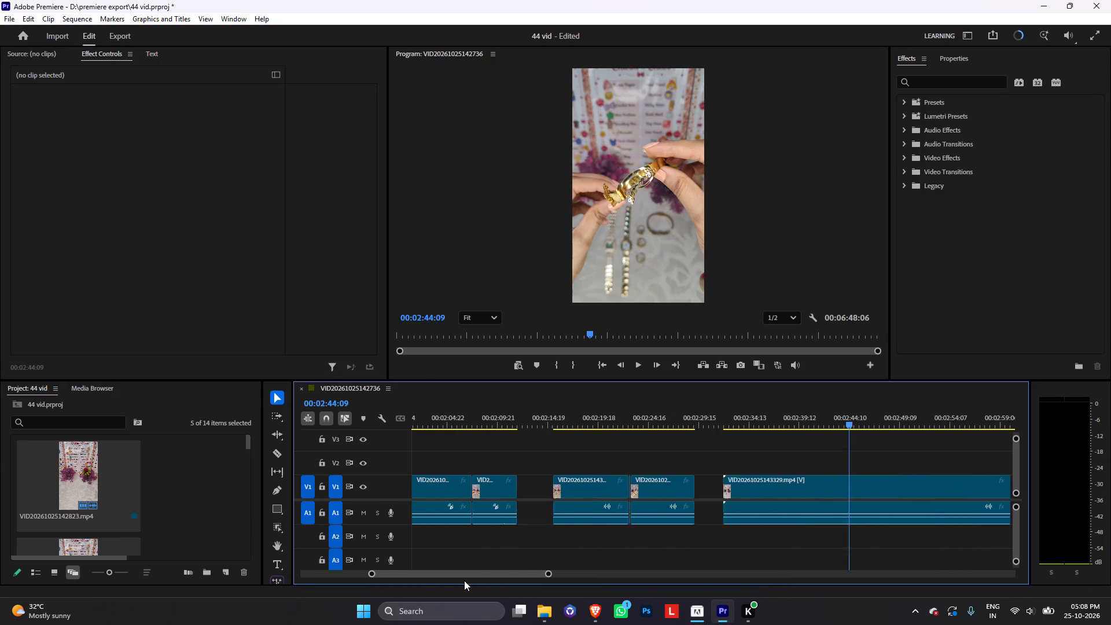
click(561, 491)
right_click(561, 491)
click(580, 498)
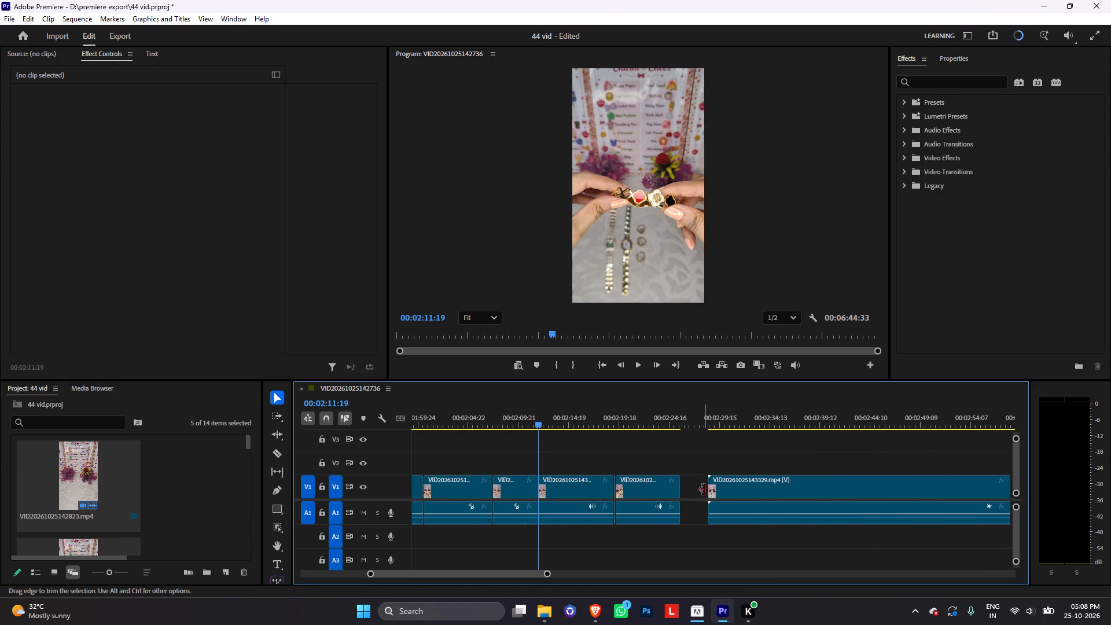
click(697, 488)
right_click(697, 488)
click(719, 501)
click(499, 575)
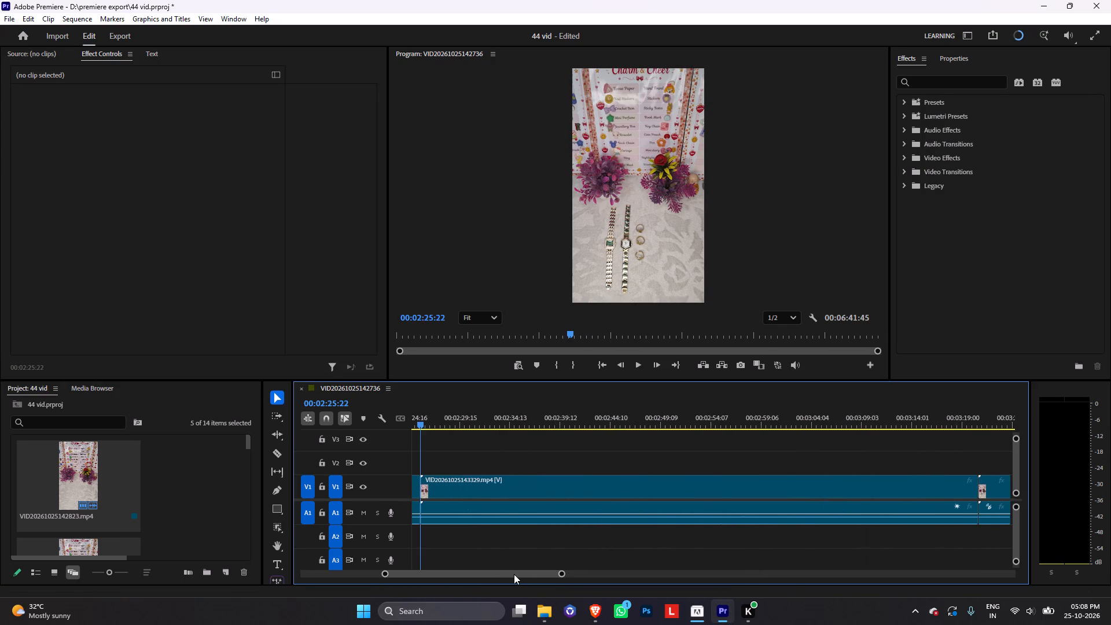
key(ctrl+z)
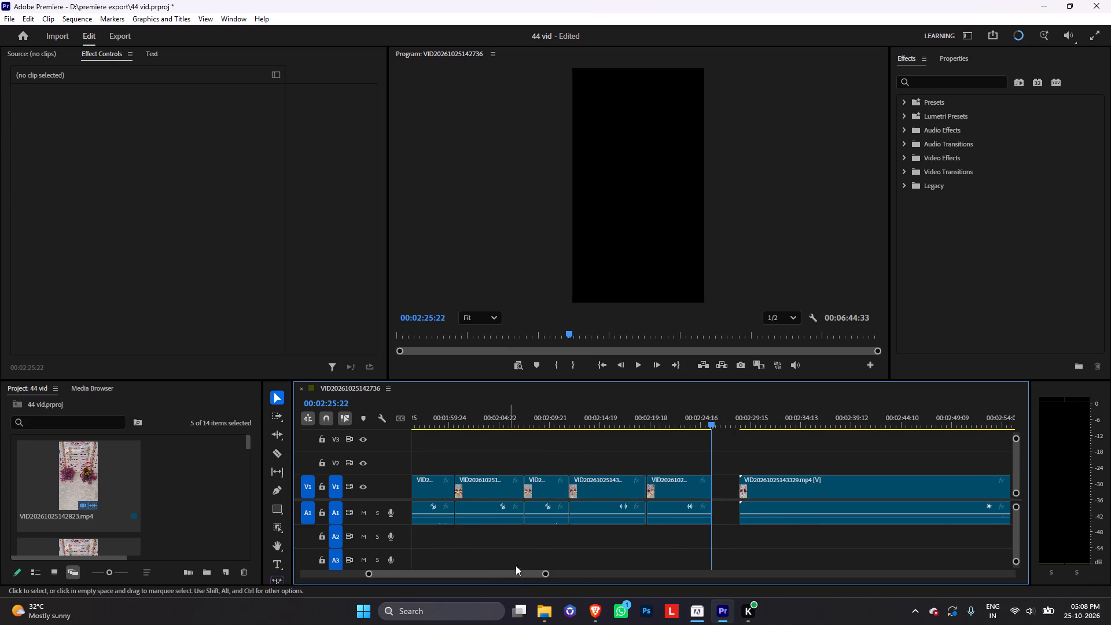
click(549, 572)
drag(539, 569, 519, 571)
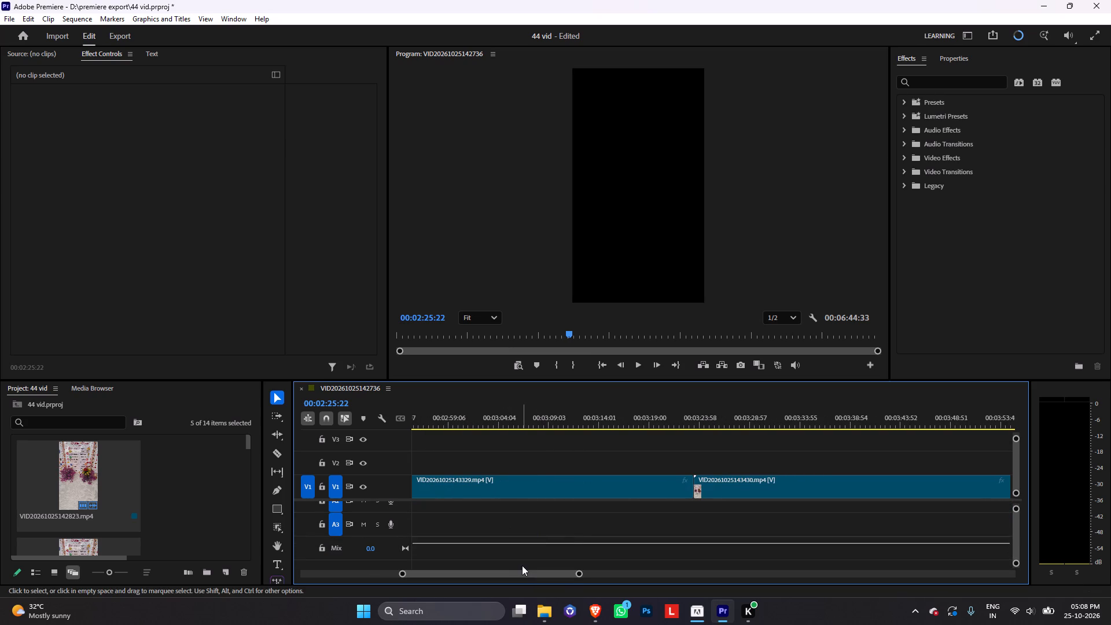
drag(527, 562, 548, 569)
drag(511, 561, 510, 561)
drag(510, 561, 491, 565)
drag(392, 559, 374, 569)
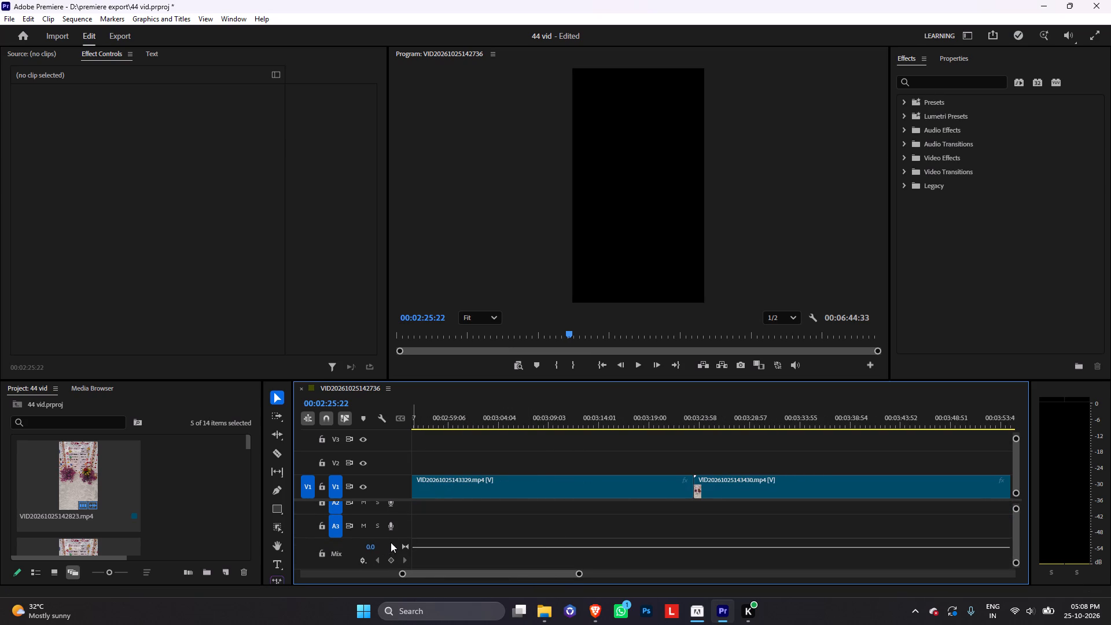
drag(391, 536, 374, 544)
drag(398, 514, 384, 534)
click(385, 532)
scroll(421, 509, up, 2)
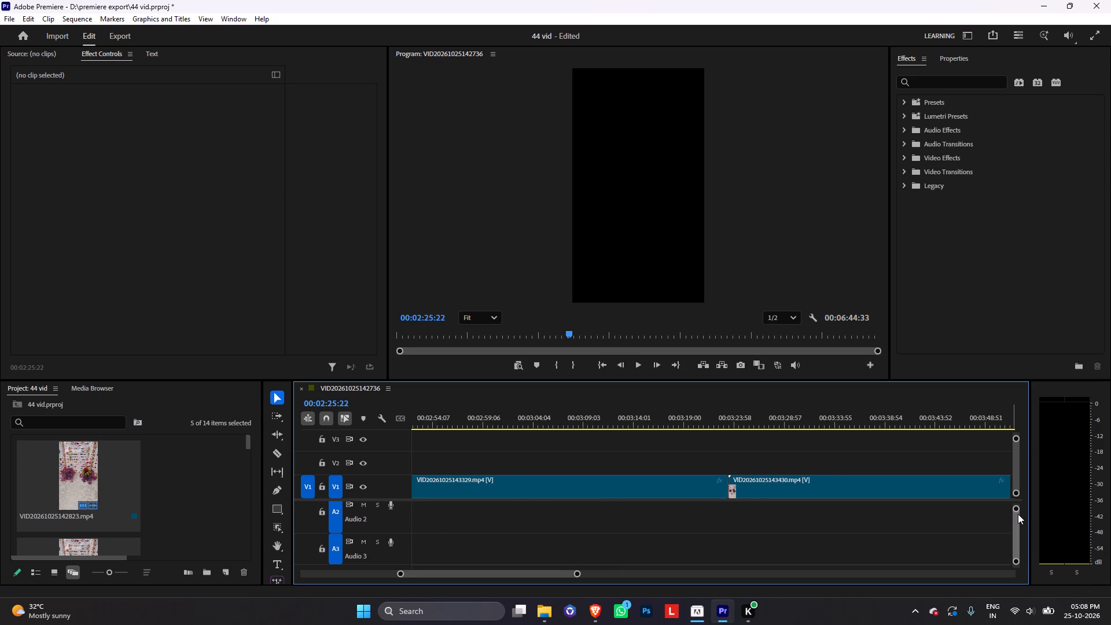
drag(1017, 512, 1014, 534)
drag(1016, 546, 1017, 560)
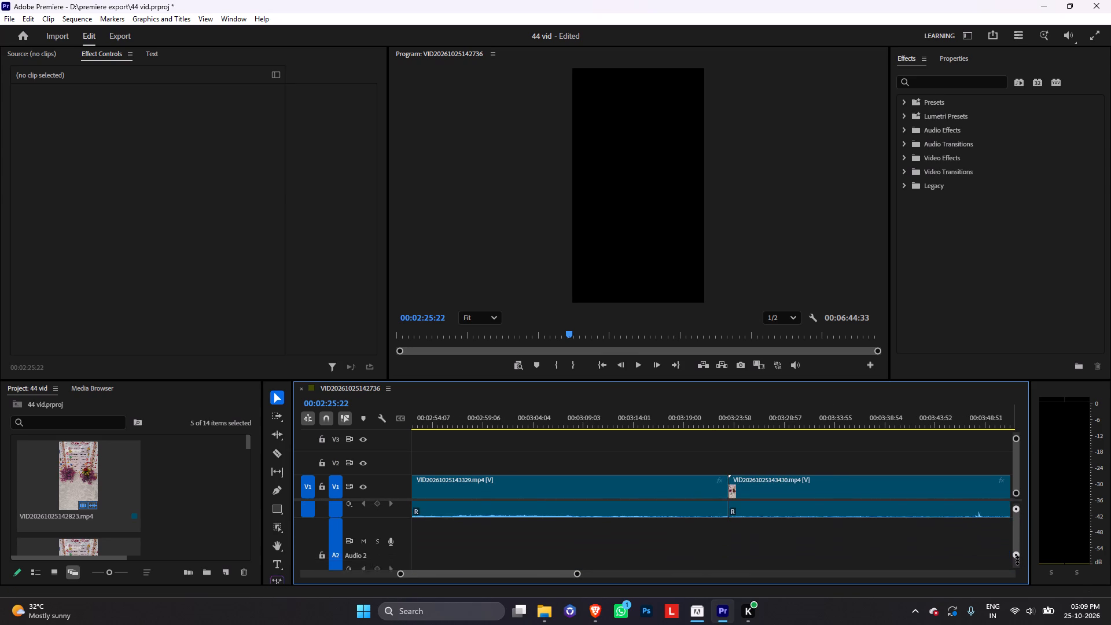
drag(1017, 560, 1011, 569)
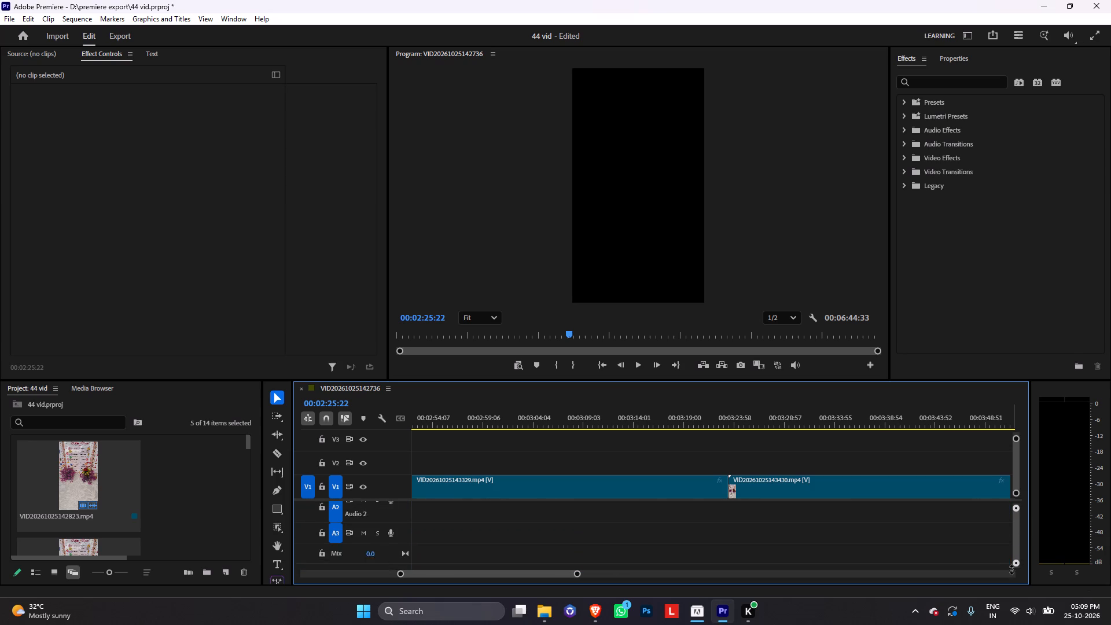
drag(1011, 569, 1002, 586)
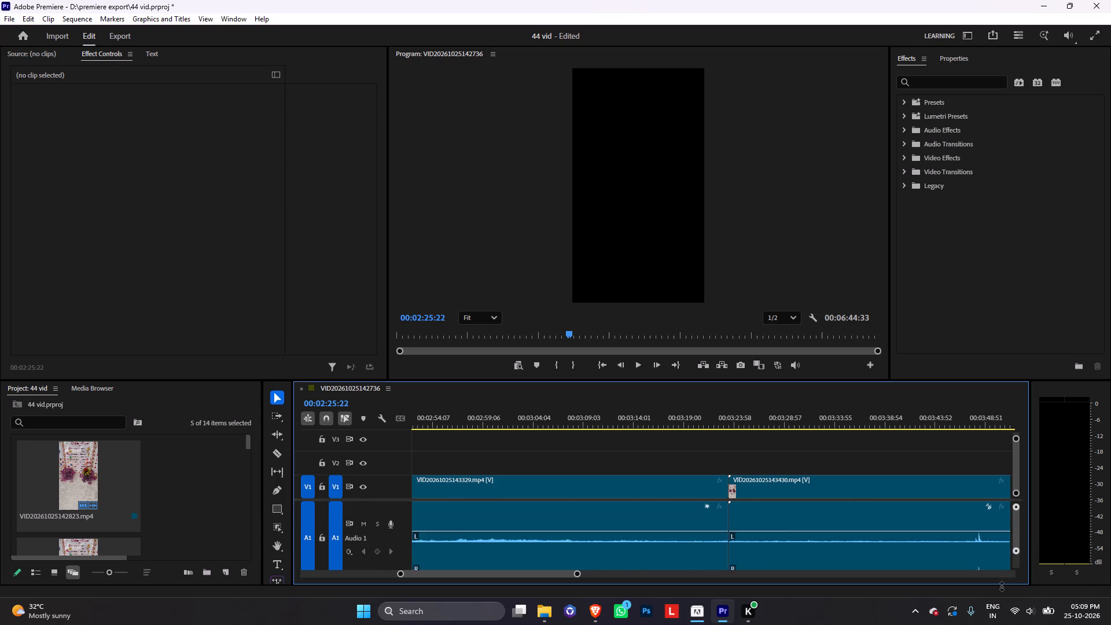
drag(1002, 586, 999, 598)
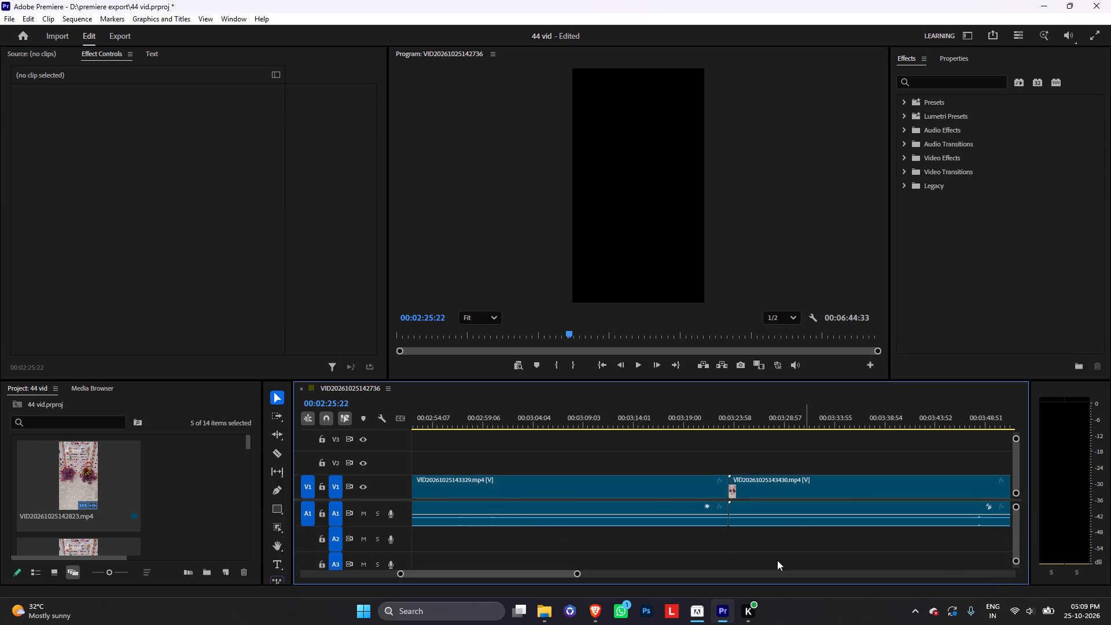
click(727, 550)
drag(528, 575, 573, 580)
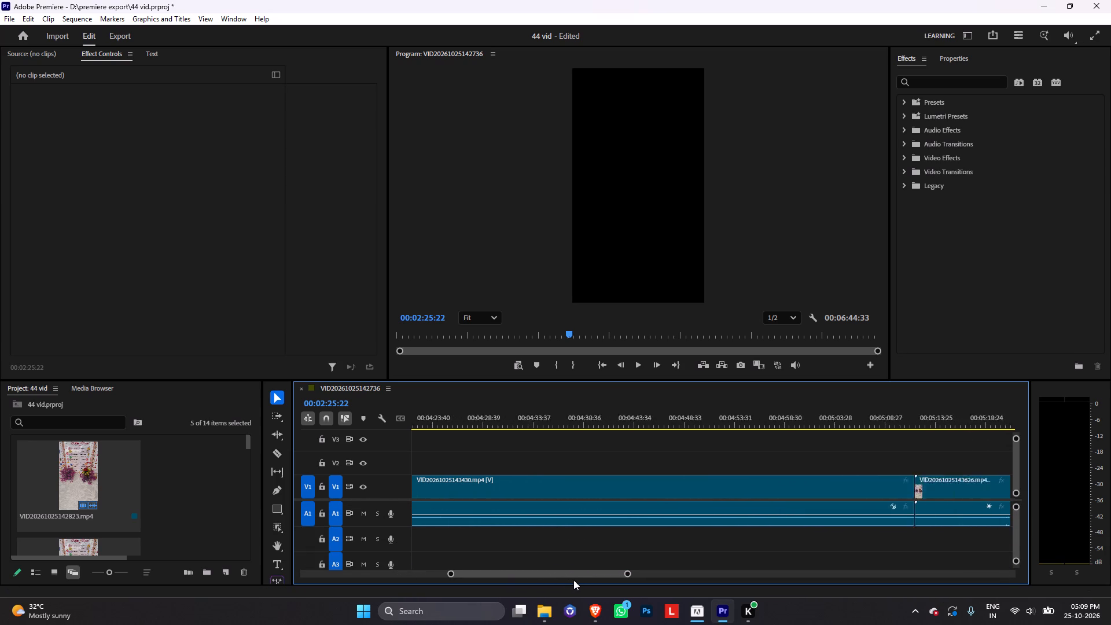
drag(573, 580, 552, 582)
click(597, 450)
click(601, 434)
click(606, 423)
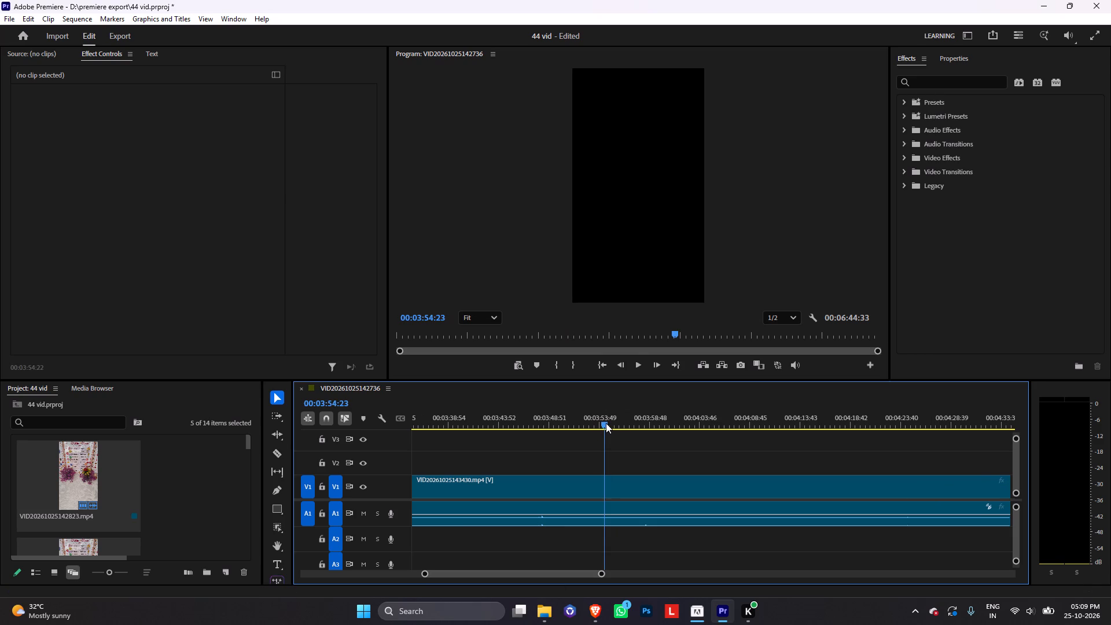
drag(602, 575, 633, 574)
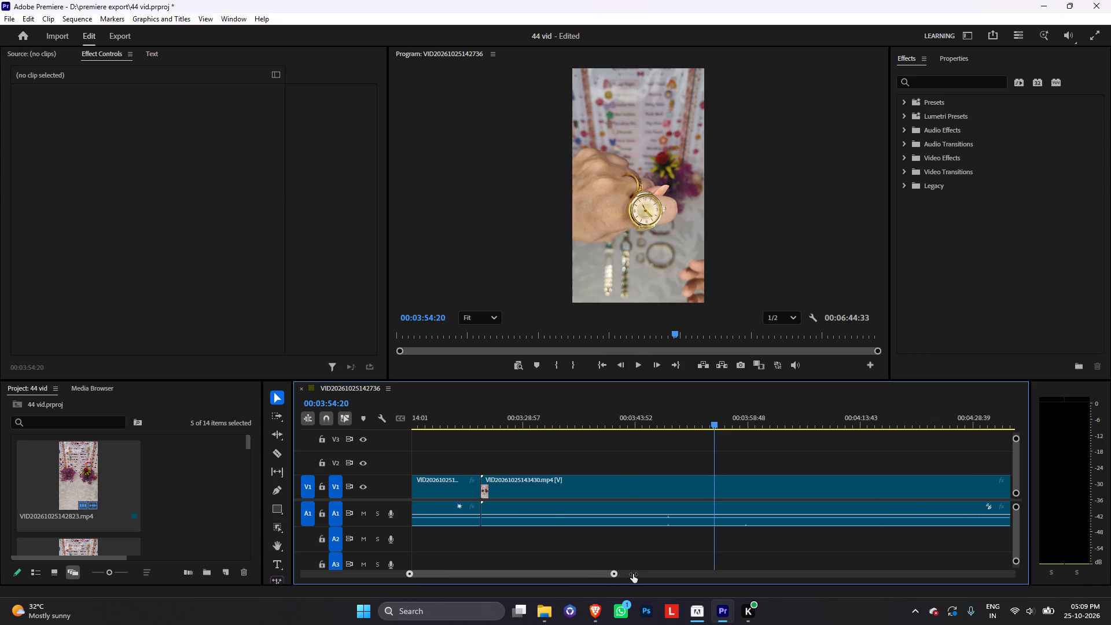
drag(633, 574, 719, 573)
click(719, 573)
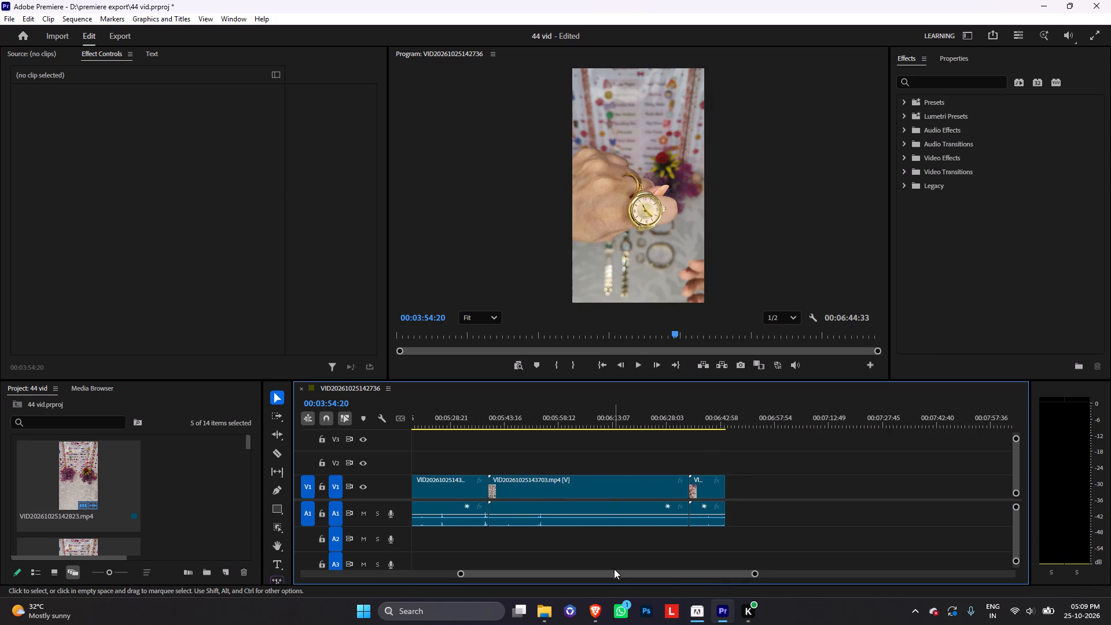
drag(614, 572, 516, 581)
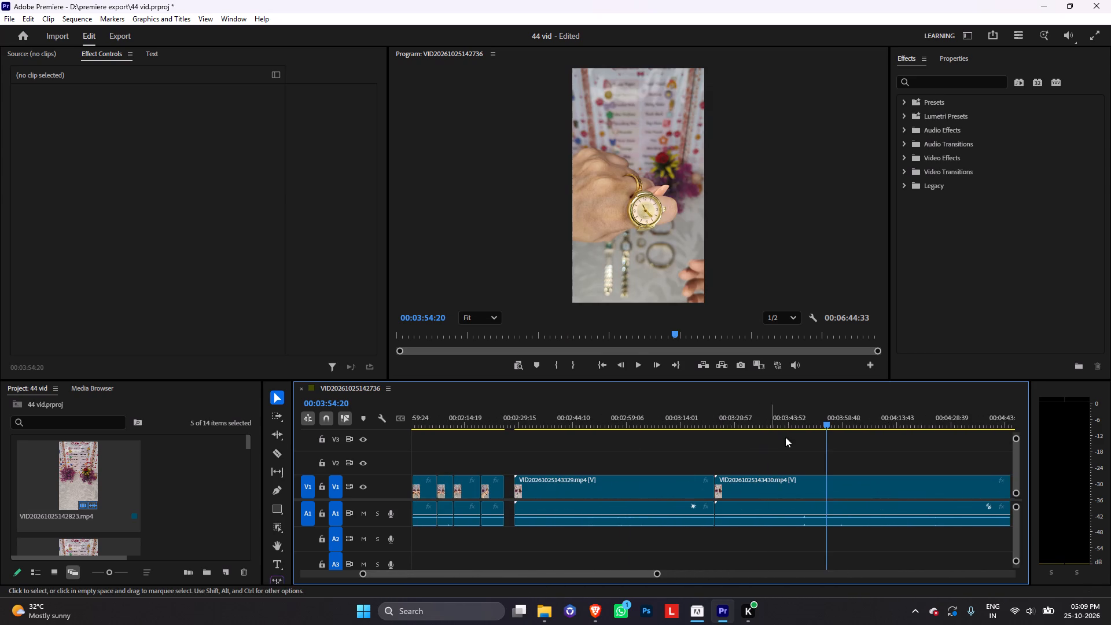
drag(830, 423, 521, 481)
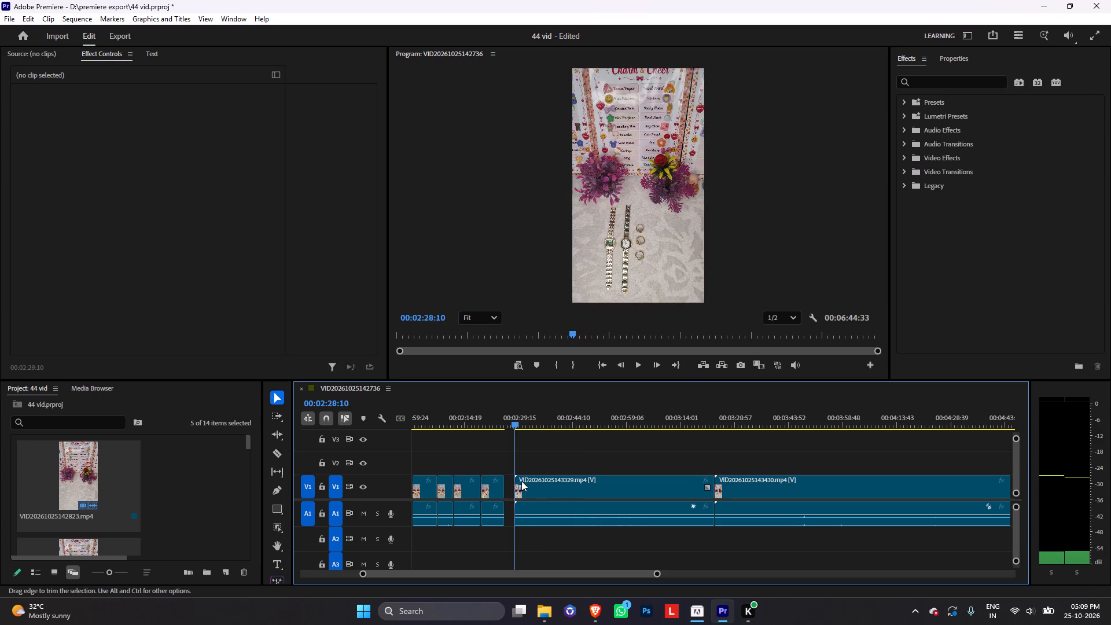
drag(521, 481, 523, 484)
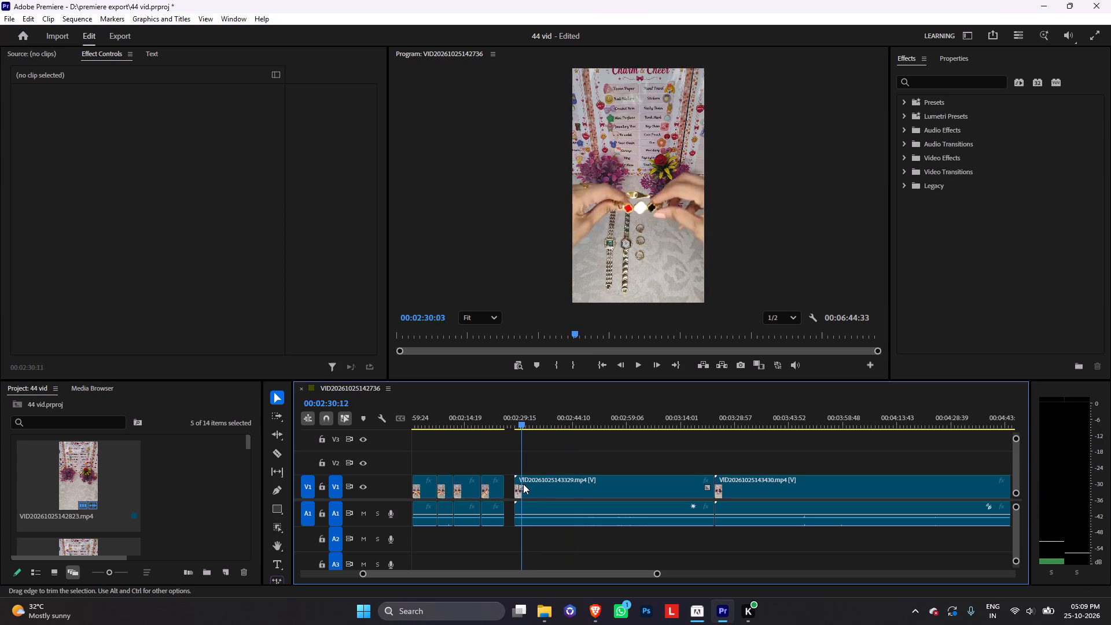
drag(523, 484, 527, 484)
click(527, 484)
click(528, 425)
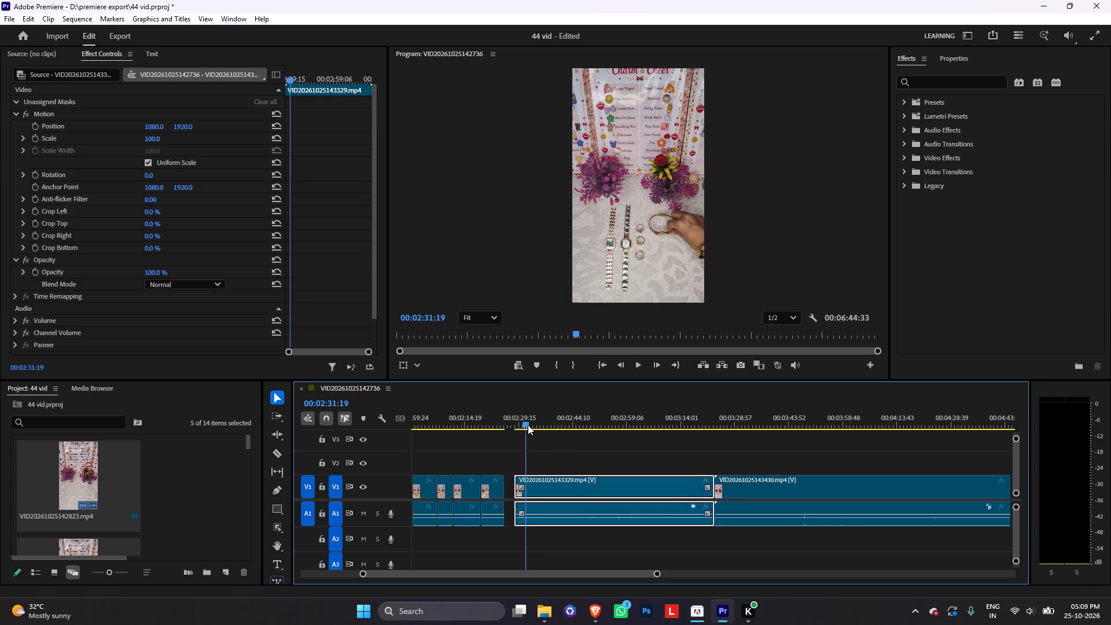
key(q)
key(space)
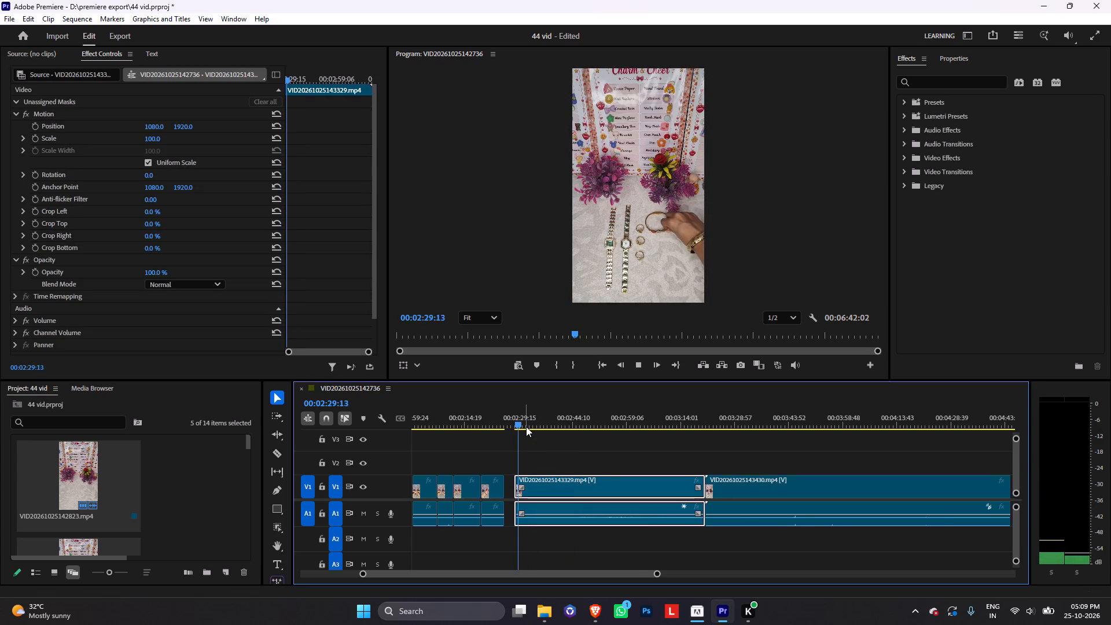
key(space)
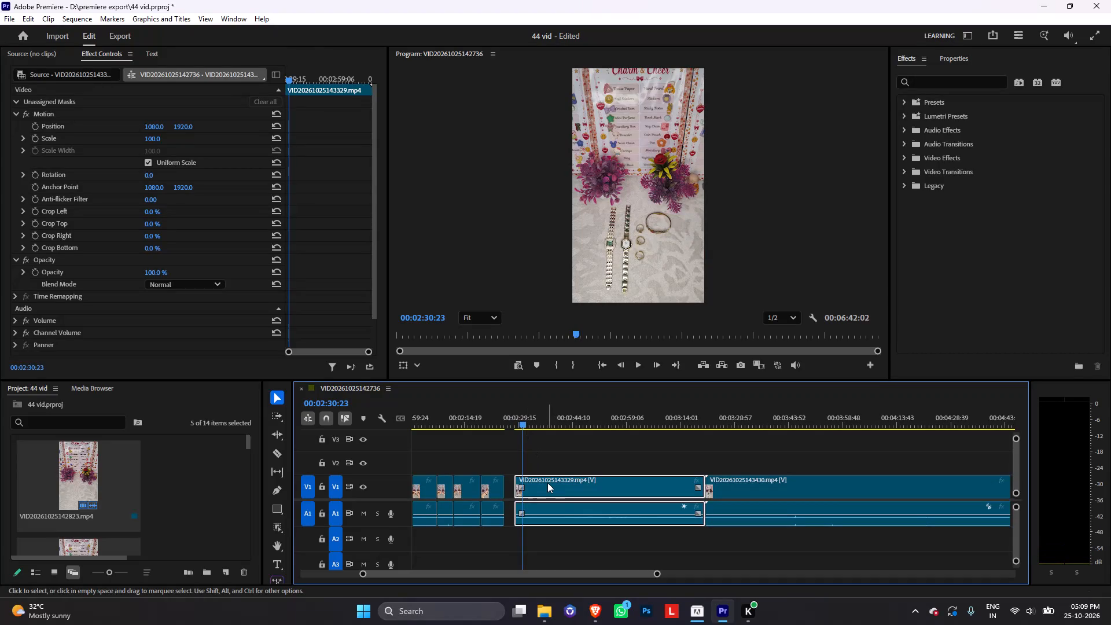
key(ctrl+k)
drag(524, 429, 550, 435)
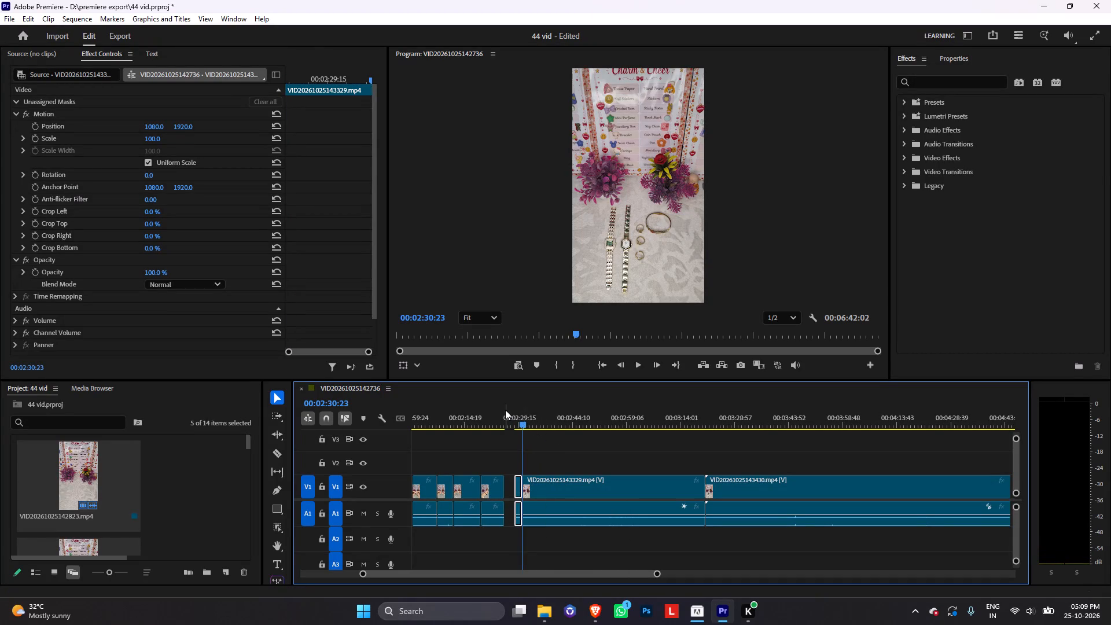
drag(523, 424, 534, 433)
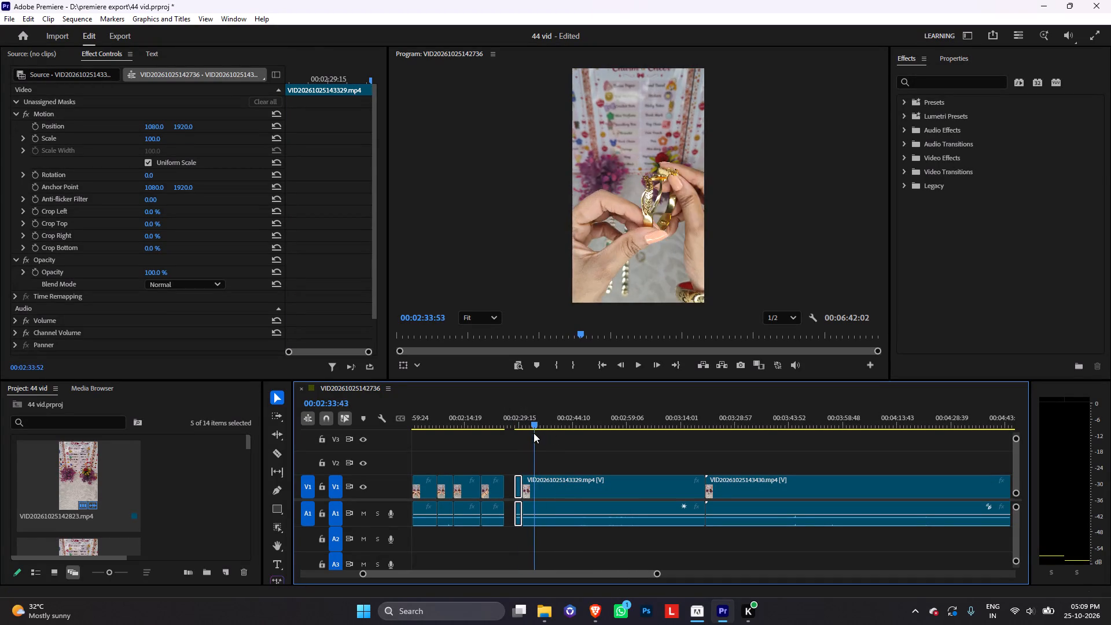
drag(534, 433, 529, 435)
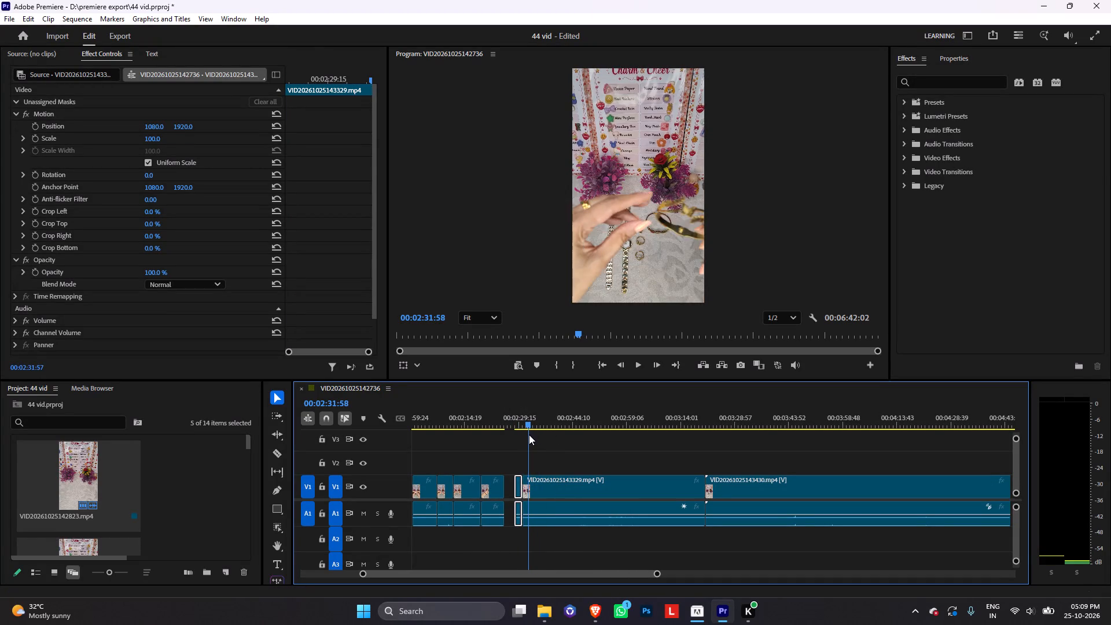
drag(529, 435, 531, 435)
text(q)
key(space)
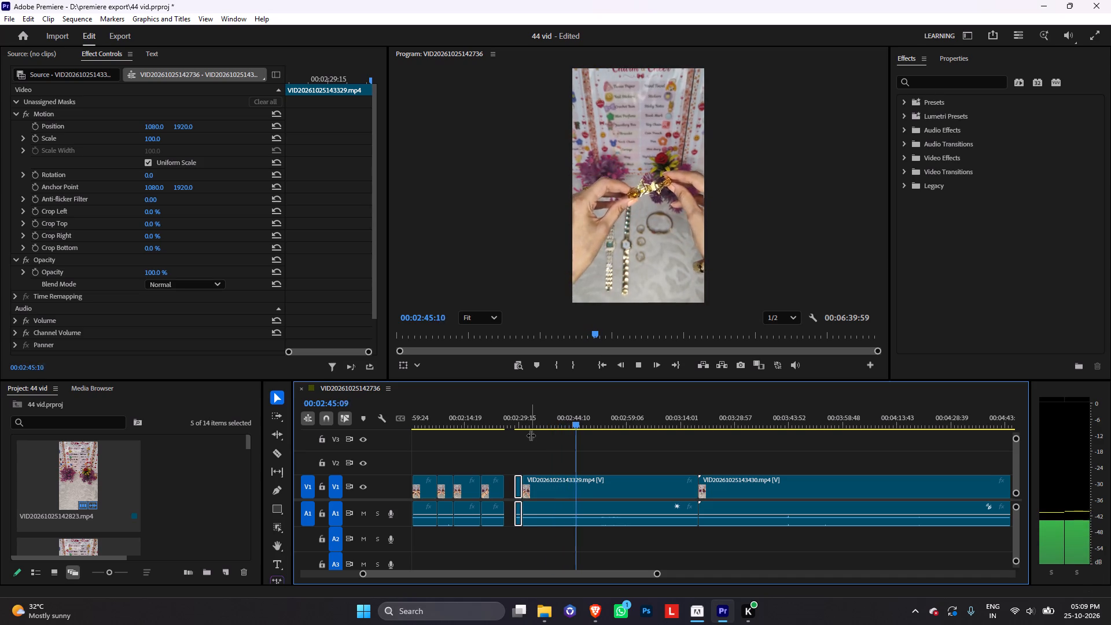
key(space)
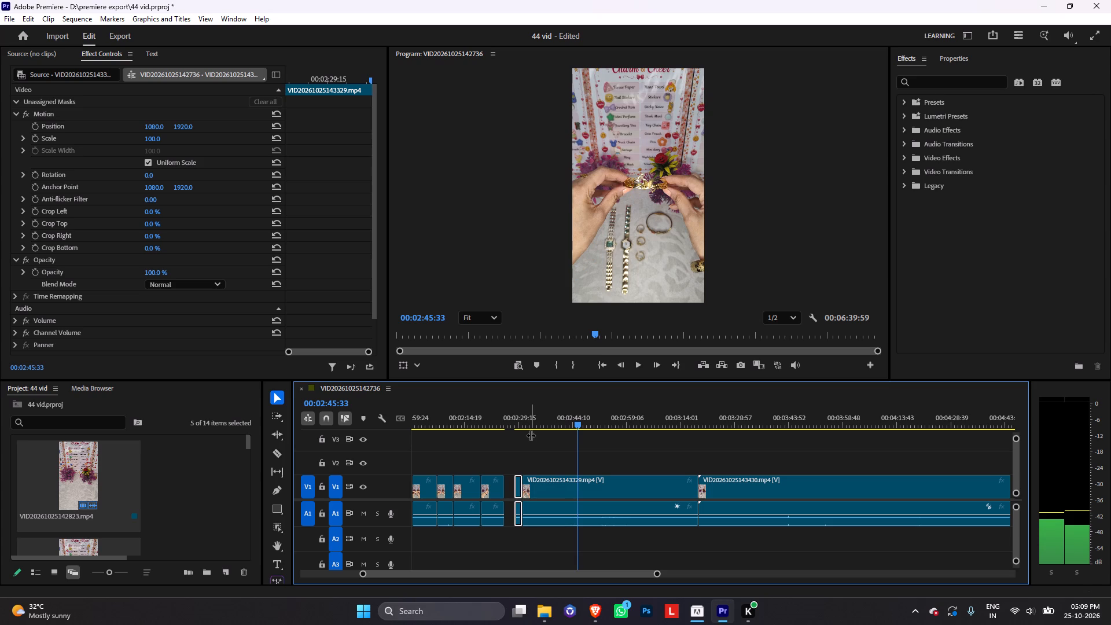